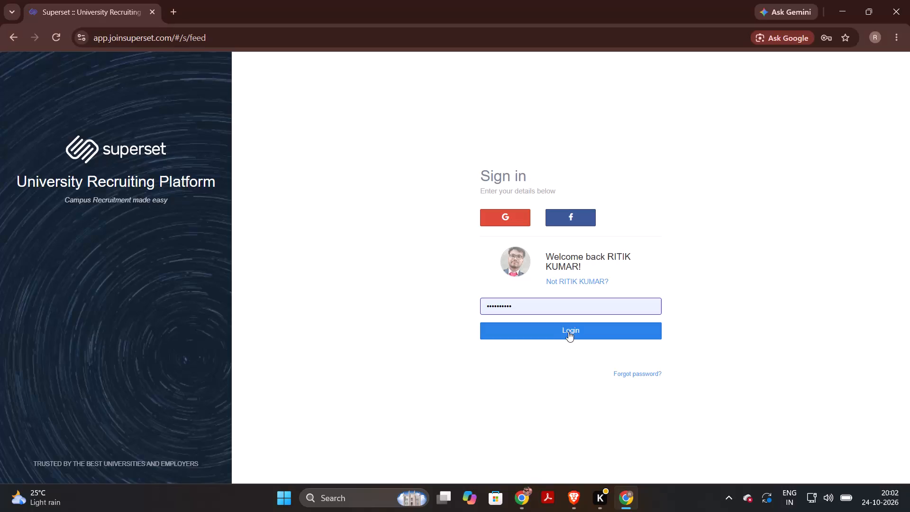
Sign in to the Superset account and dismiss the Superset AI promotion.
left_click(568, 329)
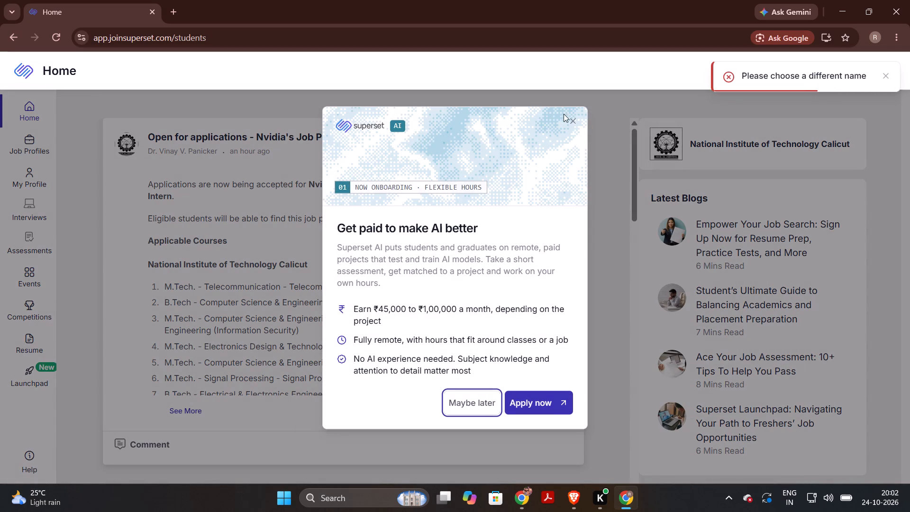
left_click(577, 122)
left_click(577, 122)
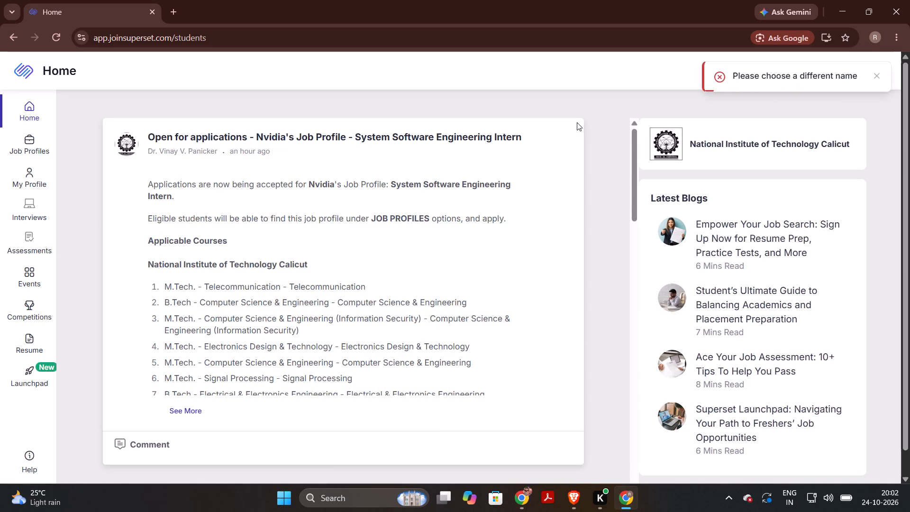
Browse the Home feed to review the posts about jobs open for applications.
scroll(151, 254, "down", 16)
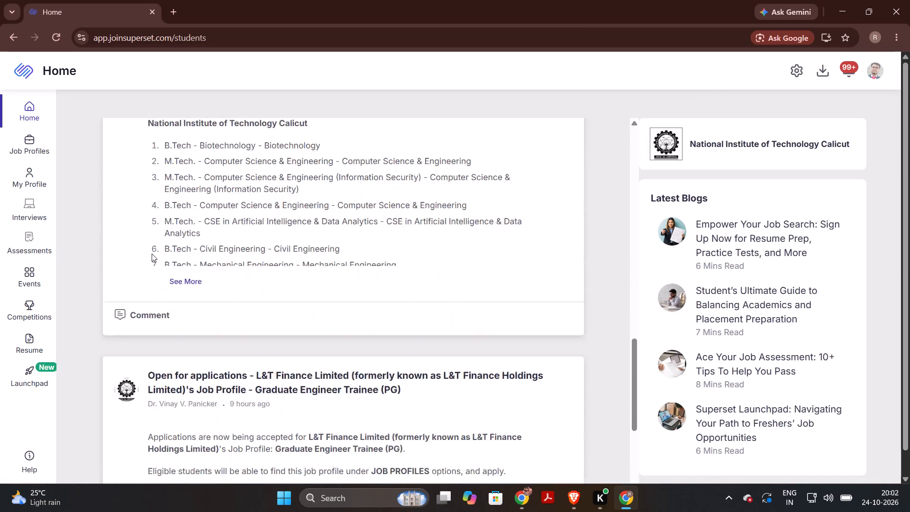
scroll(152, 254, "down", 4)
scroll(664, 345, "down", 5)
scroll(556, 333, "down", 5)
scroll(441, 309, "down", 6)
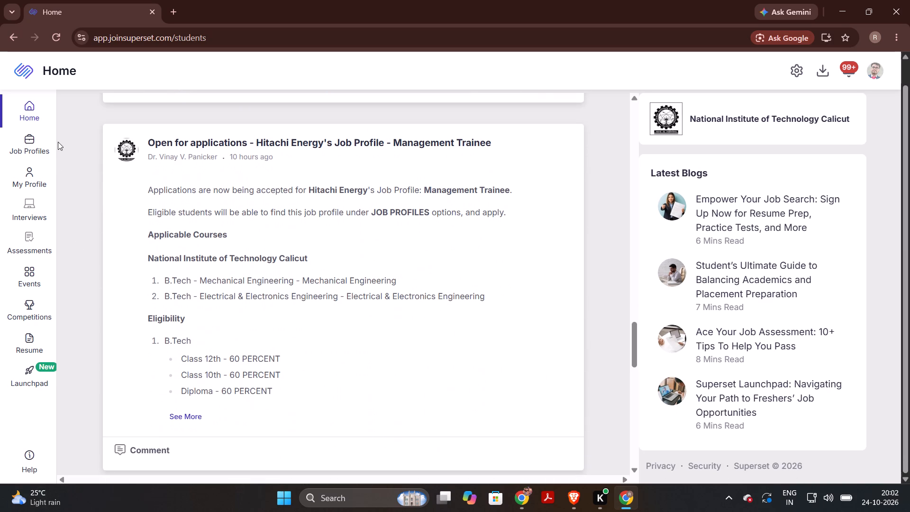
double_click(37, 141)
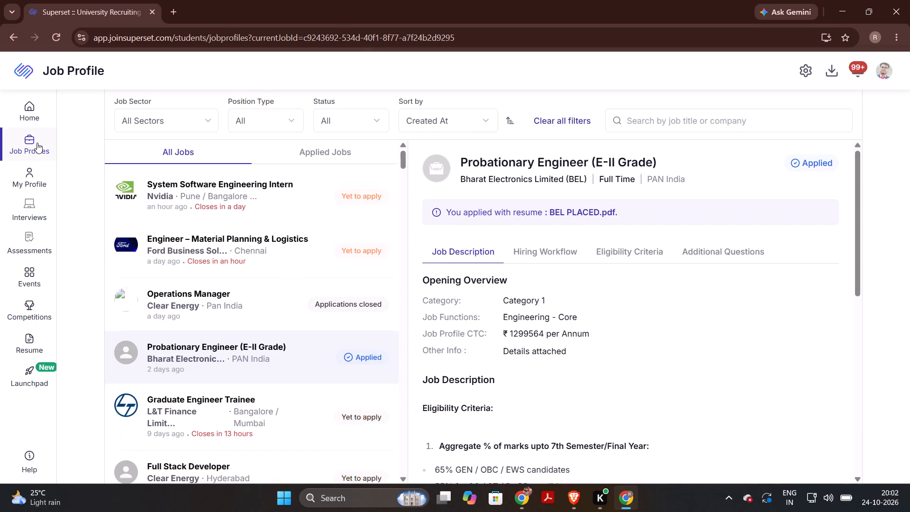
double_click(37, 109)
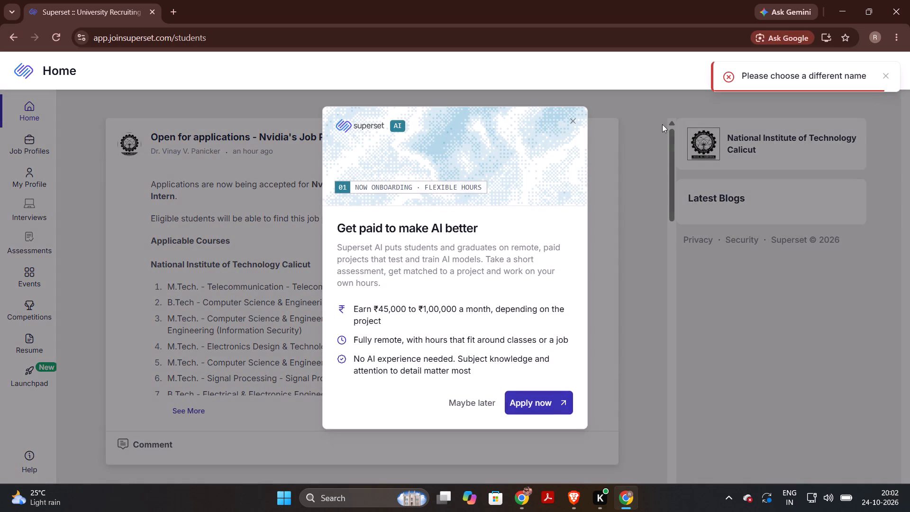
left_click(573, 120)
Review the Home feed's job application posts down to Hitachi Energy's Management Trainee opening.
scroll(405, 274, "down", 1)
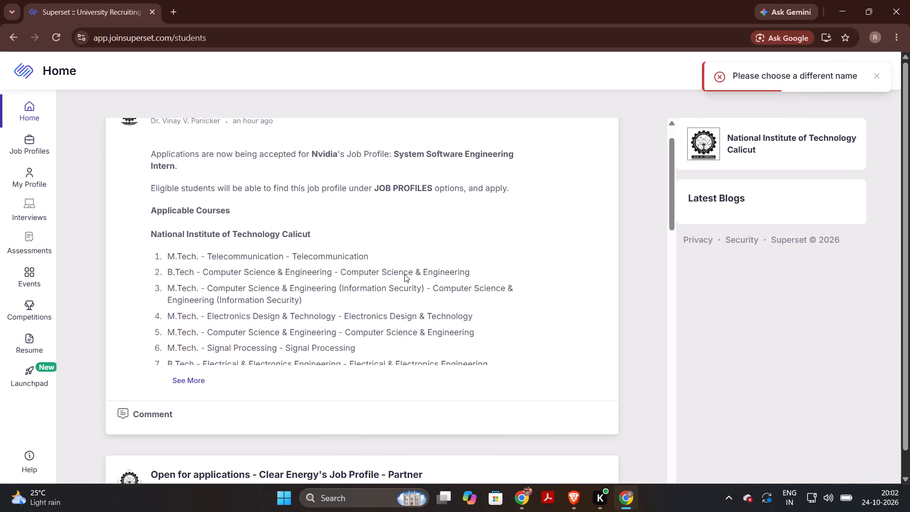
scroll(403, 274, "up", 3)
scroll(403, 274, "down", 9)
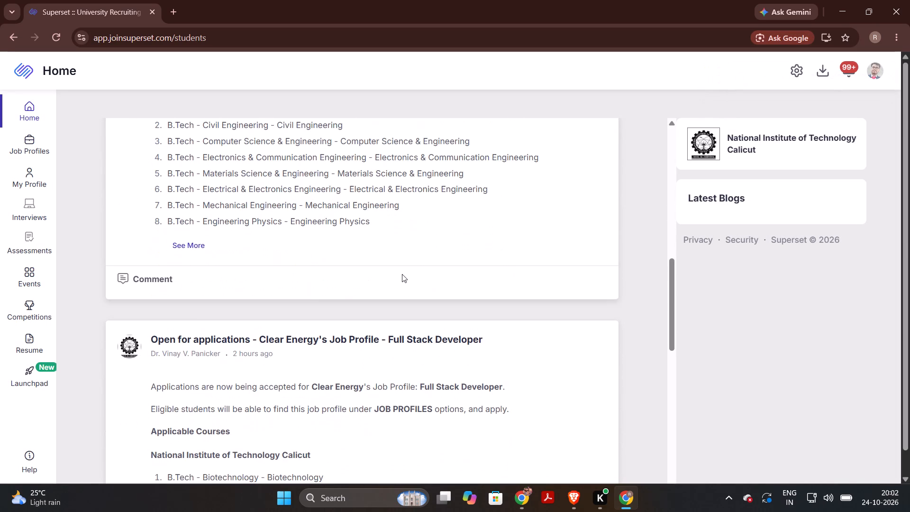
scroll(402, 274, "down", 9)
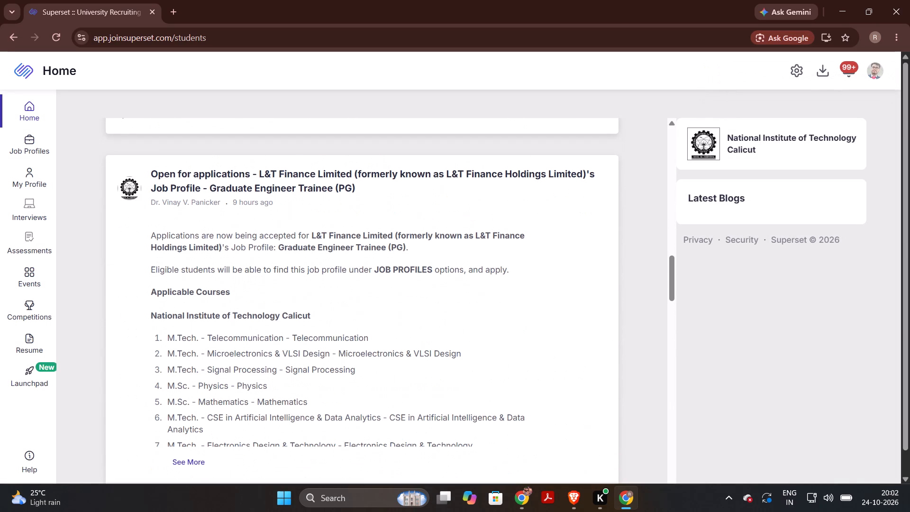
scroll(401, 274, "down", 11)
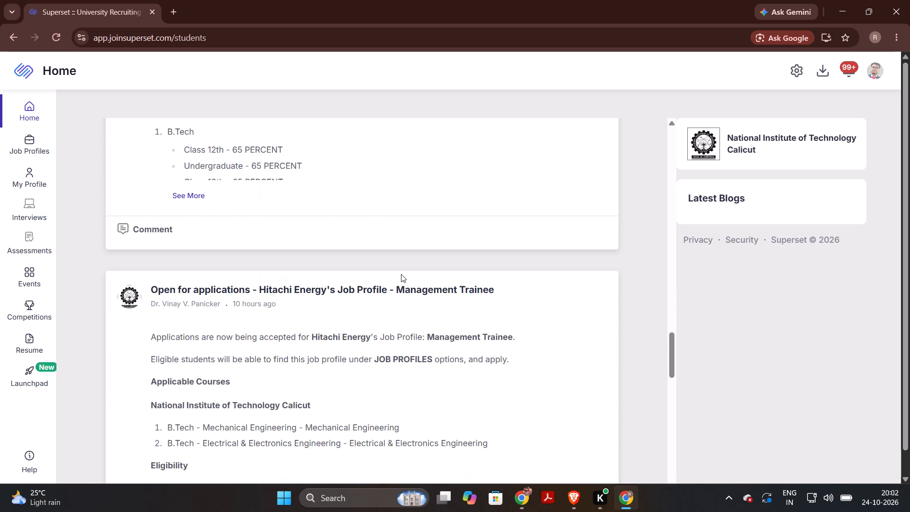
scroll(401, 274, "down", 1)
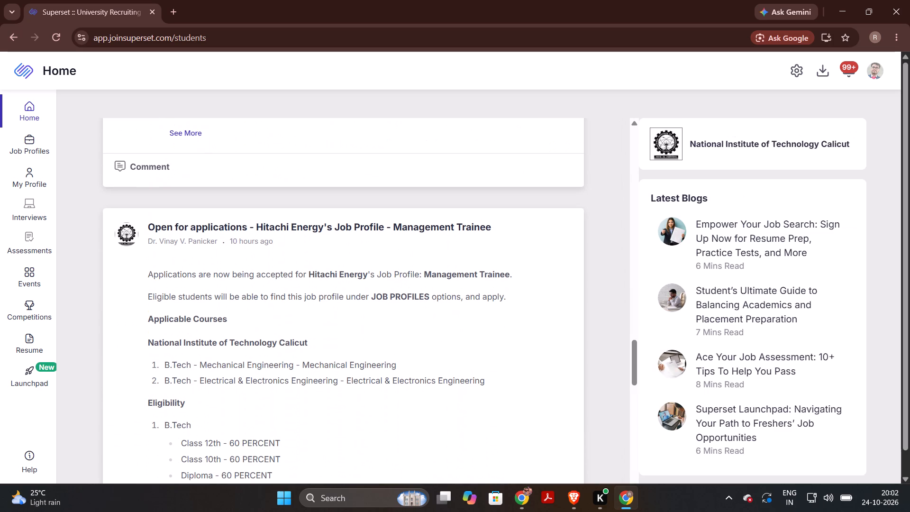
scroll(401, 274, "down", 3)
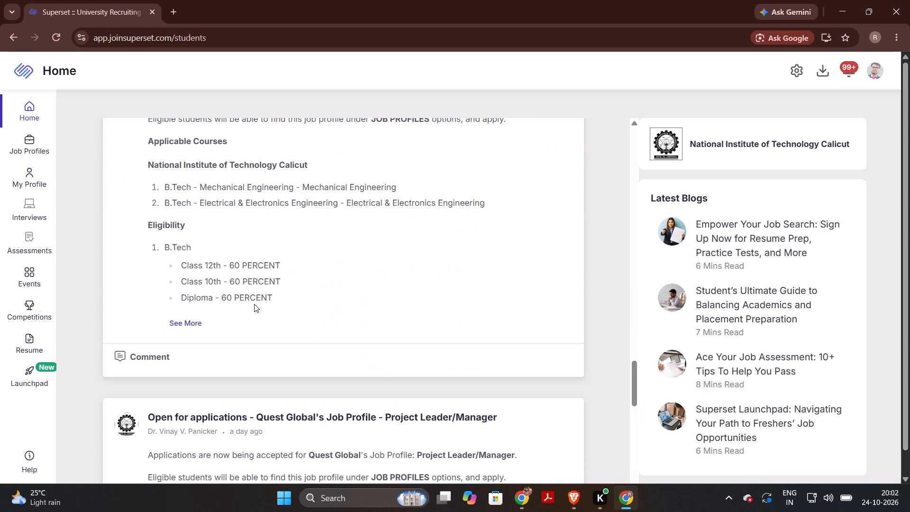
Expand the Hitachi Energy Management Trainee post and read its eligibility, hiring stages and application deadline.
double_click(190, 324)
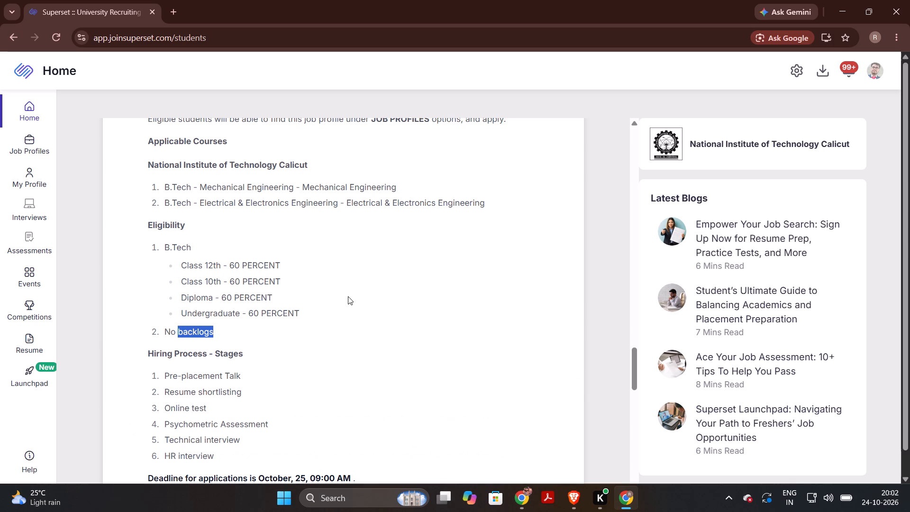
scroll(348, 296, "down", 1)
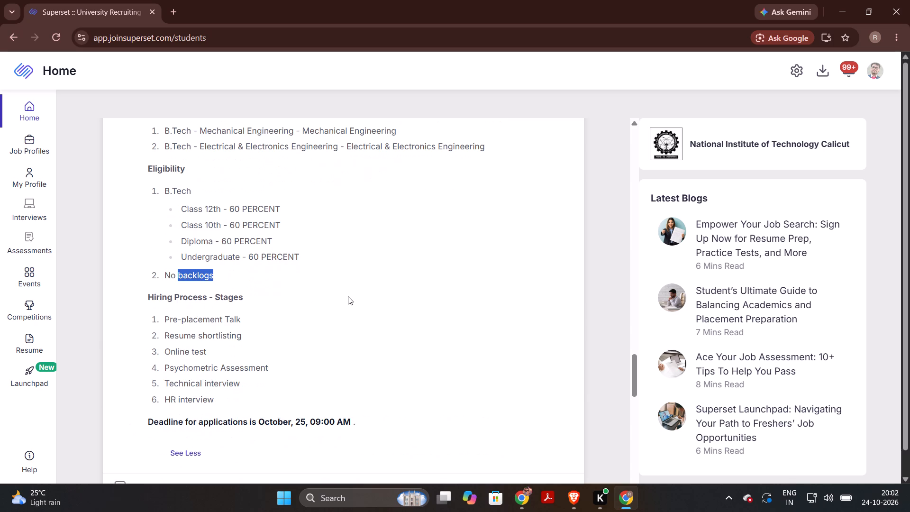
scroll(348, 296, "down", 1)
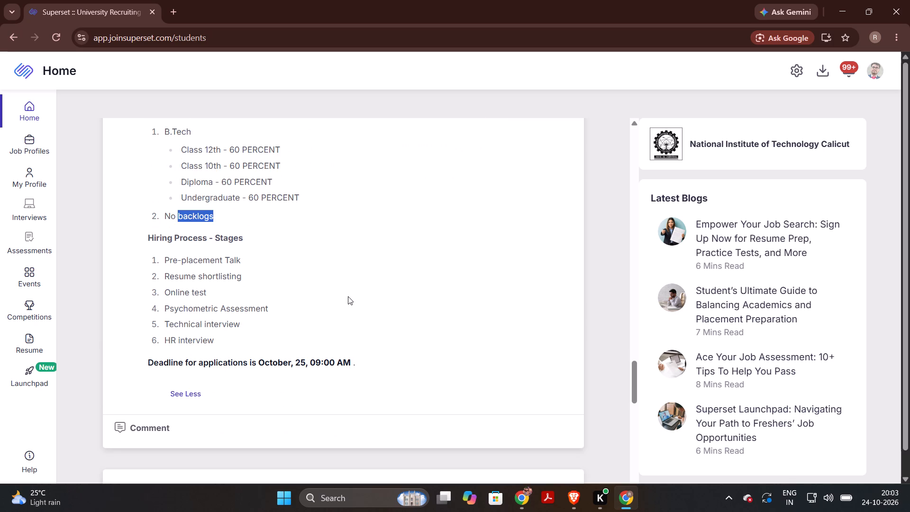
scroll(348, 296, "up", 2)
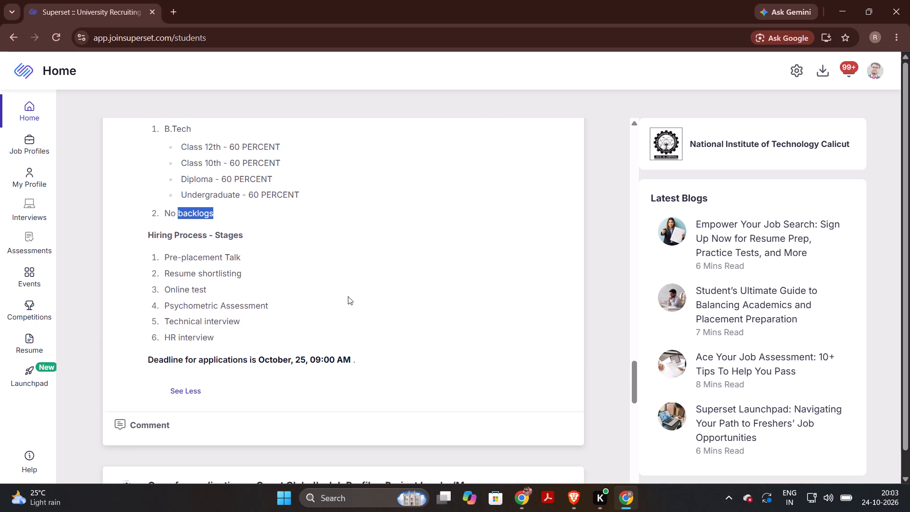
scroll(348, 296, "up", 13)
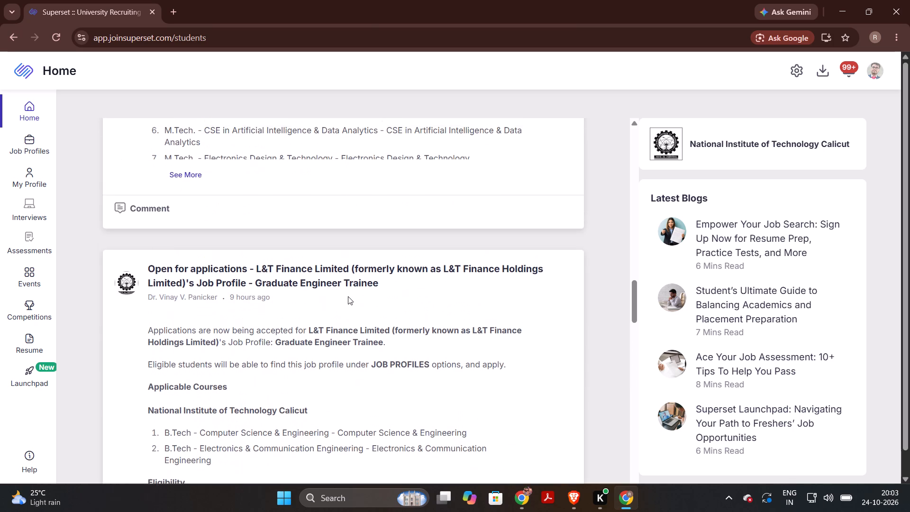
scroll(348, 296, "up", 3)
Open Ford Business Solutions' Engineer – Material Planning & Logistics job profile and examine its deadline, compensation, description and attached documents.
left_click(26, 151)
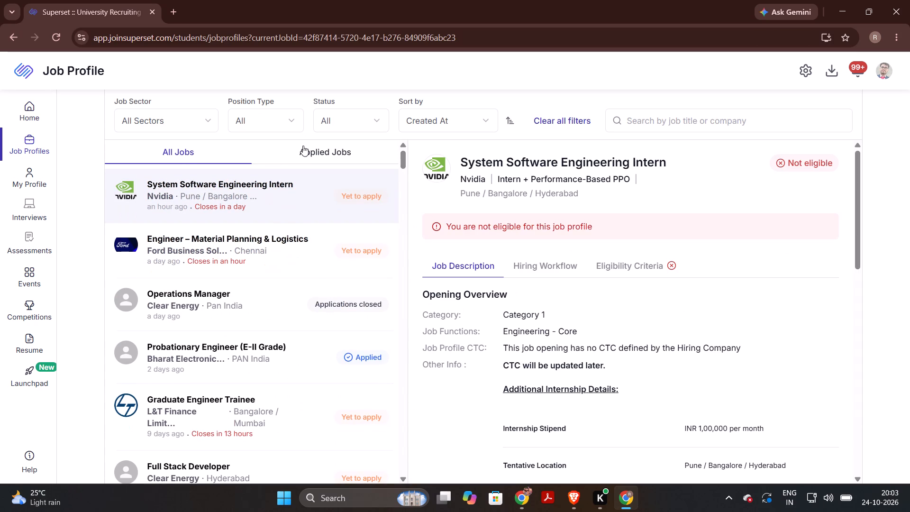
left_click(281, 263)
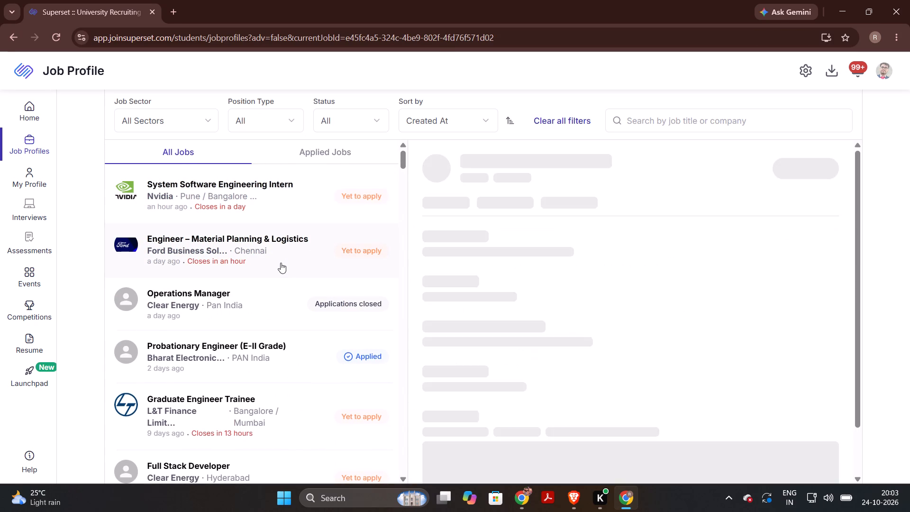
scroll(637, 232, "down", 1)
scroll(637, 232, "up", 1)
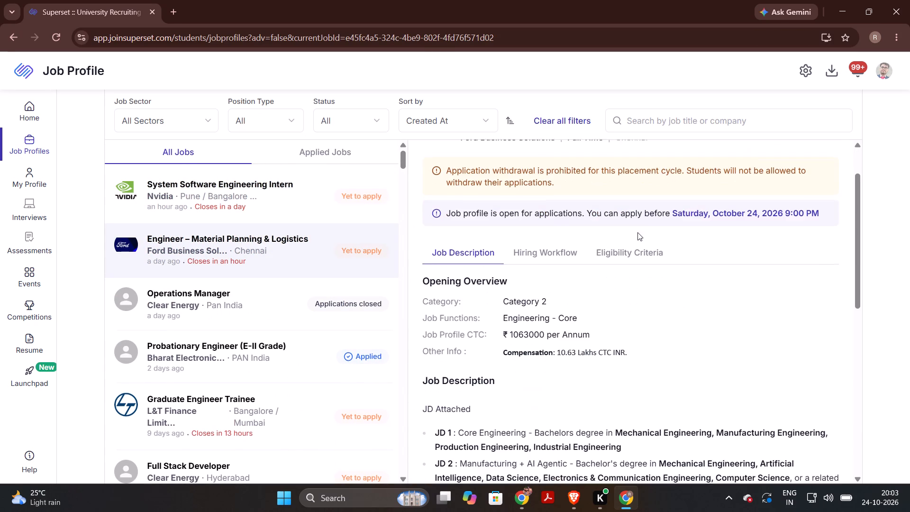
scroll(637, 231, "down", 4)
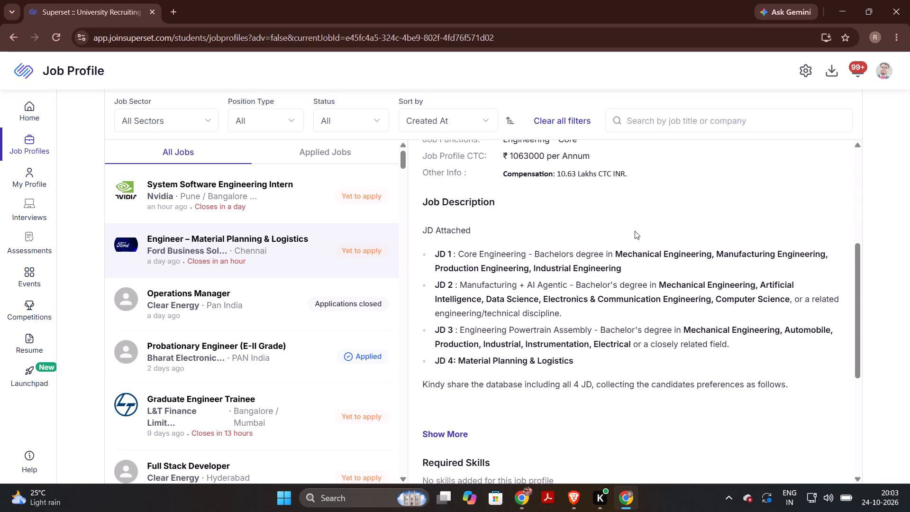
scroll(635, 231, "up", 2)
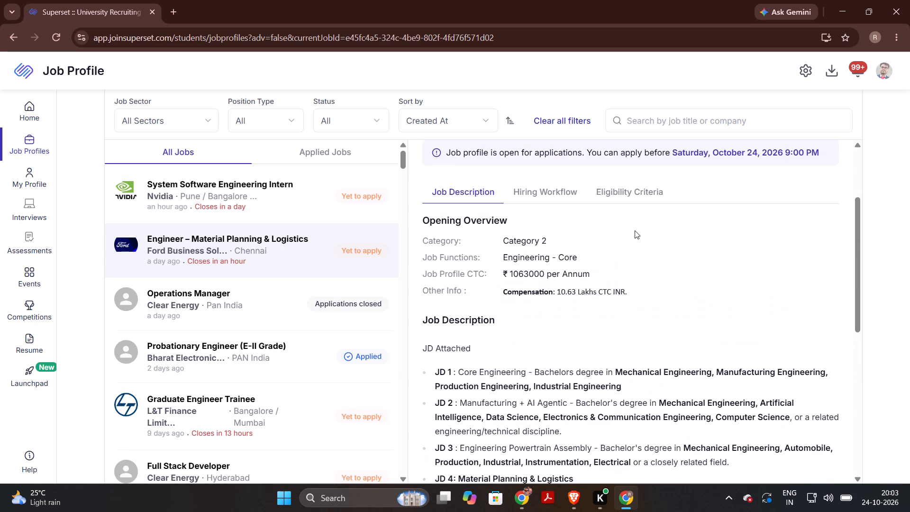
scroll(635, 229, "down", 3)
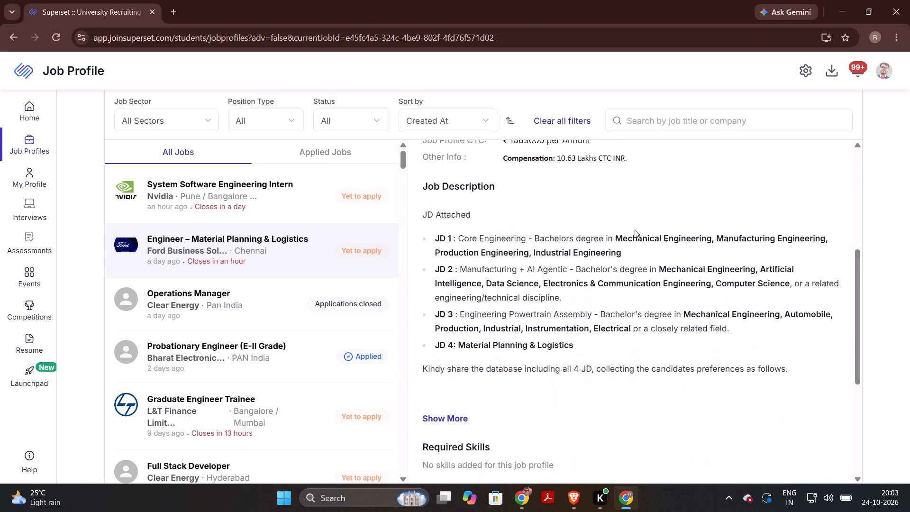
scroll(481, 389, "down", 4)
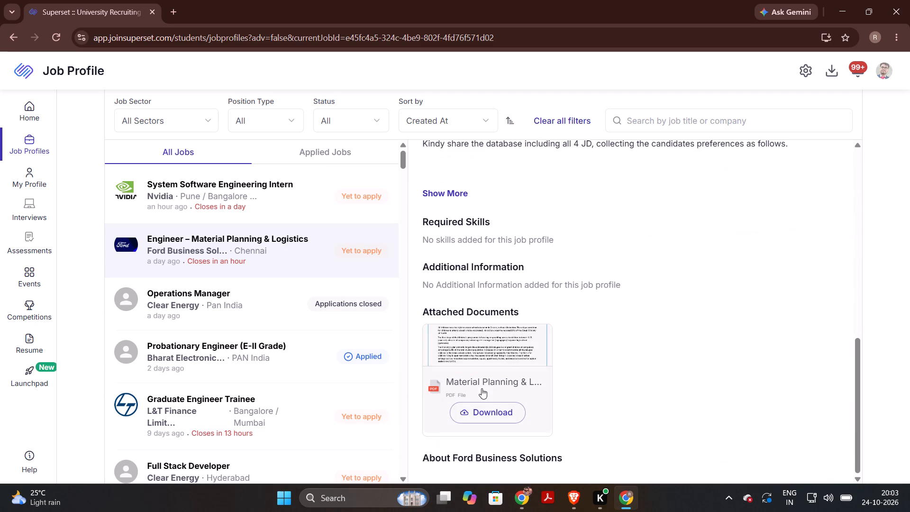
Download the Material Planning & Logistics job description PDF attached to the Ford profile.
left_click(484, 413)
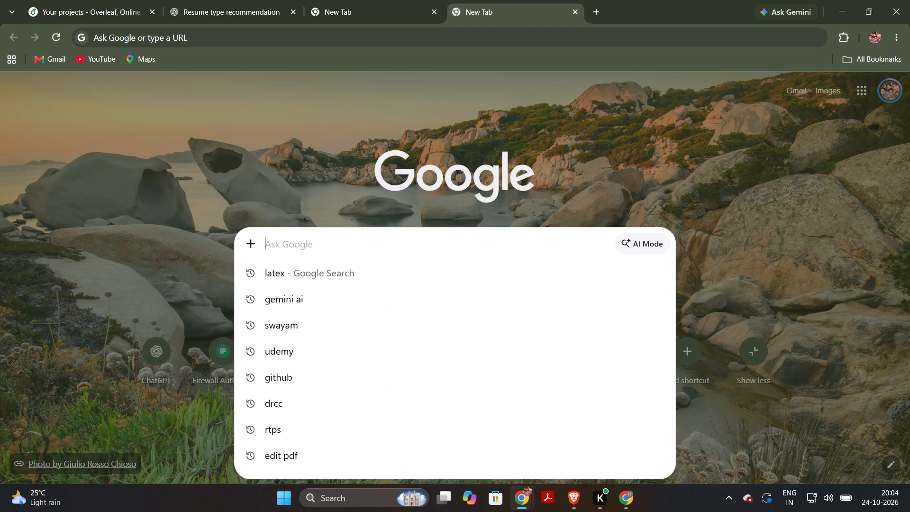
left_click(340, 267)
triple_click(236, 190)
left_click(236, 190)
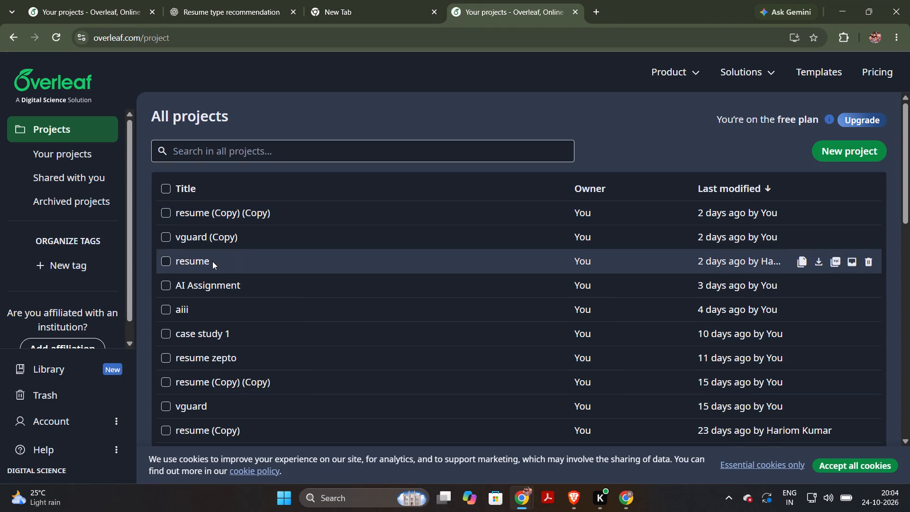
triple_click(203, 215)
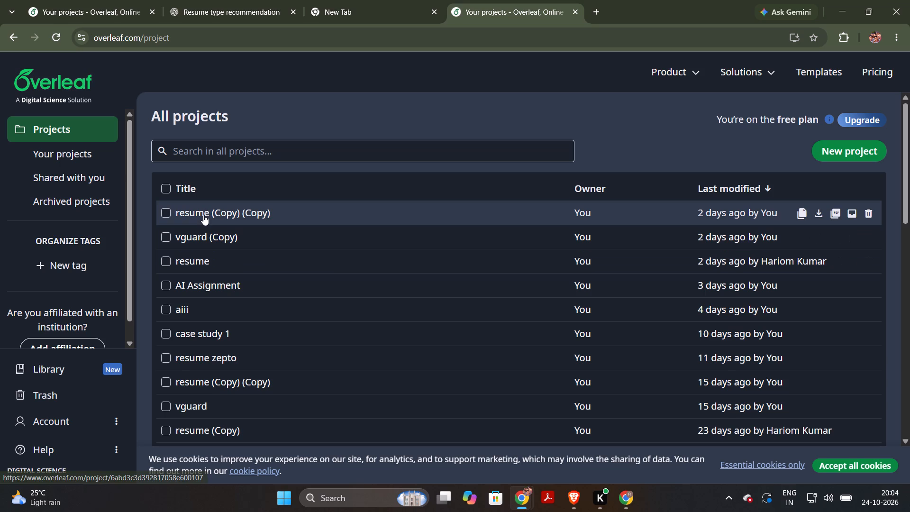
left_click(203, 215)
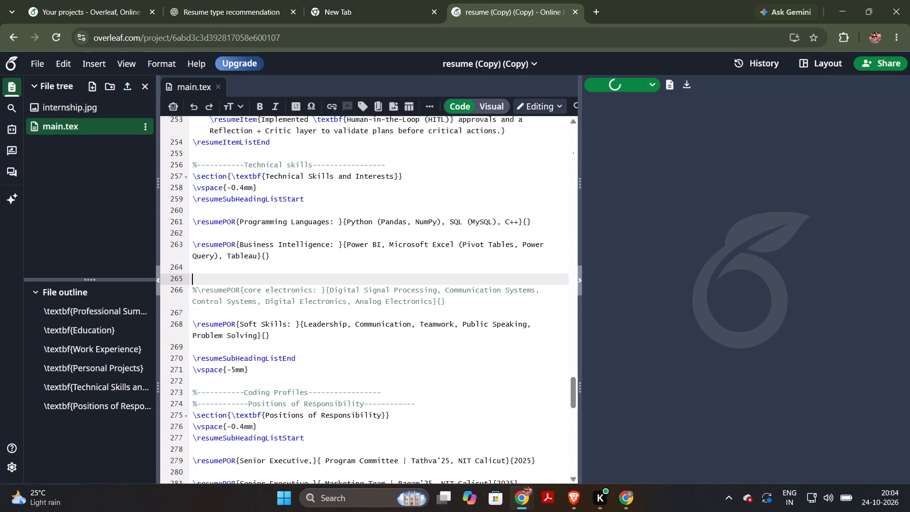
scroll(329, 238, "up", 8)
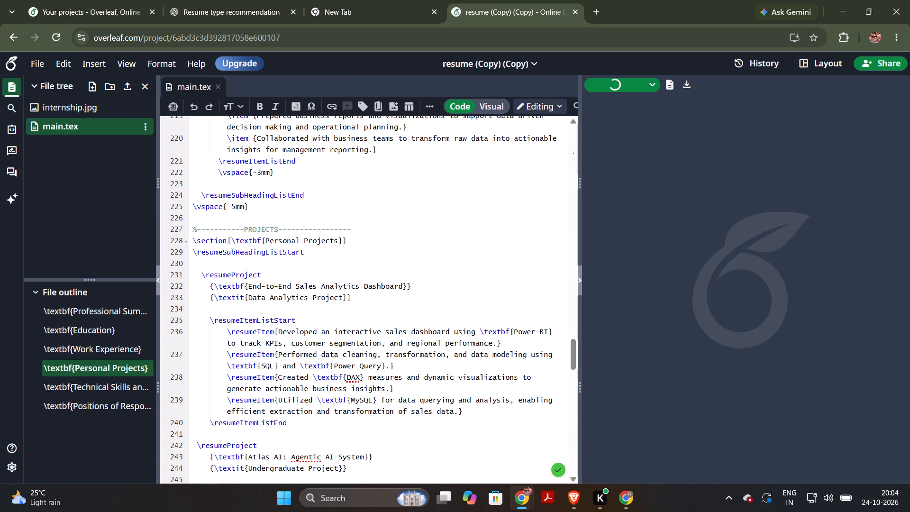
scroll(328, 237, "down", 2)
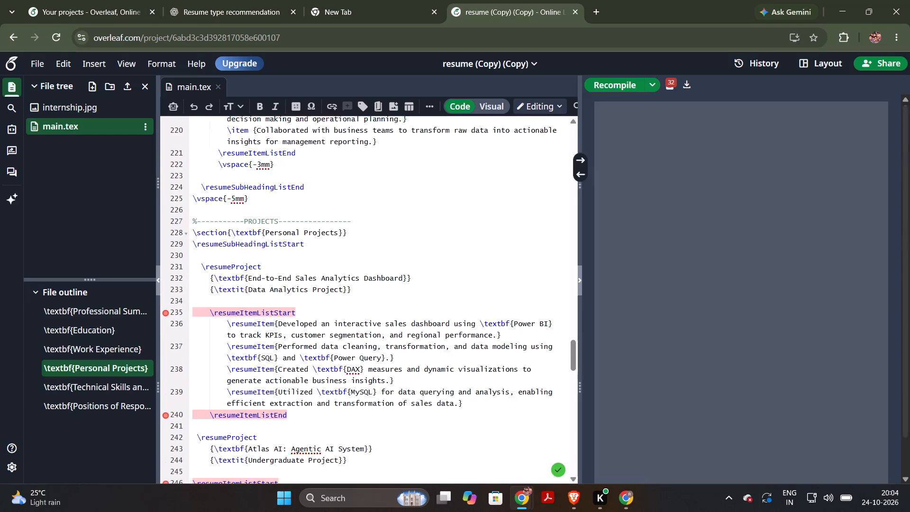
scroll(328, 237, "down", 4)
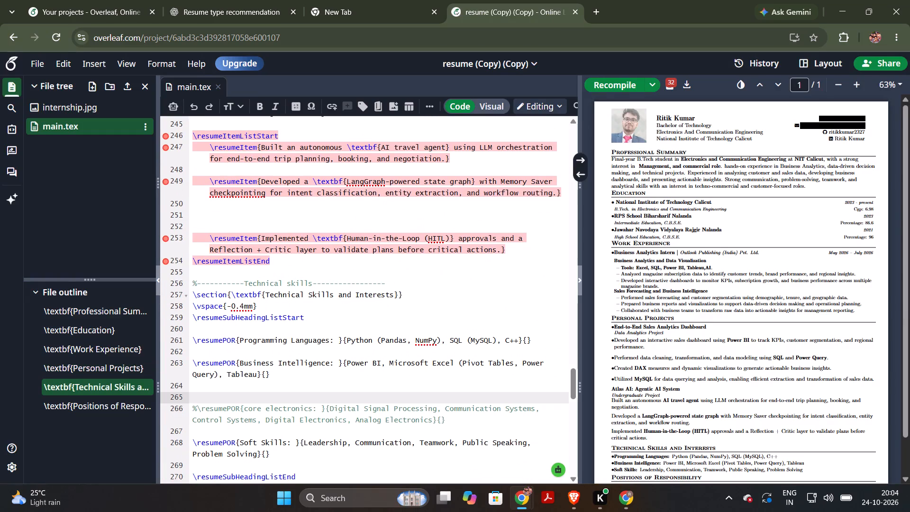
scroll(735, 298, "down", 4)
scroll(735, 298, "up", 5)
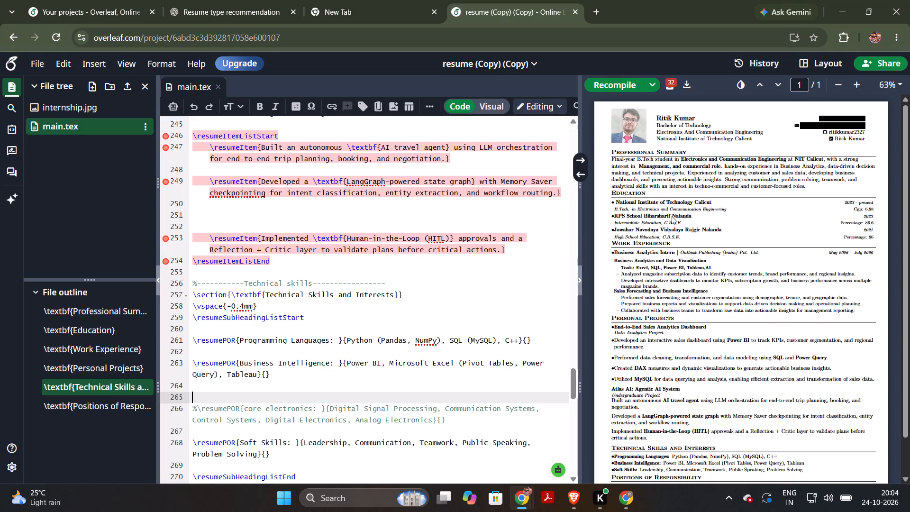
Open the "resume zepto" project from the Overleaf project list in the first tab and look through its compiled resume.
double_click(99, 8)
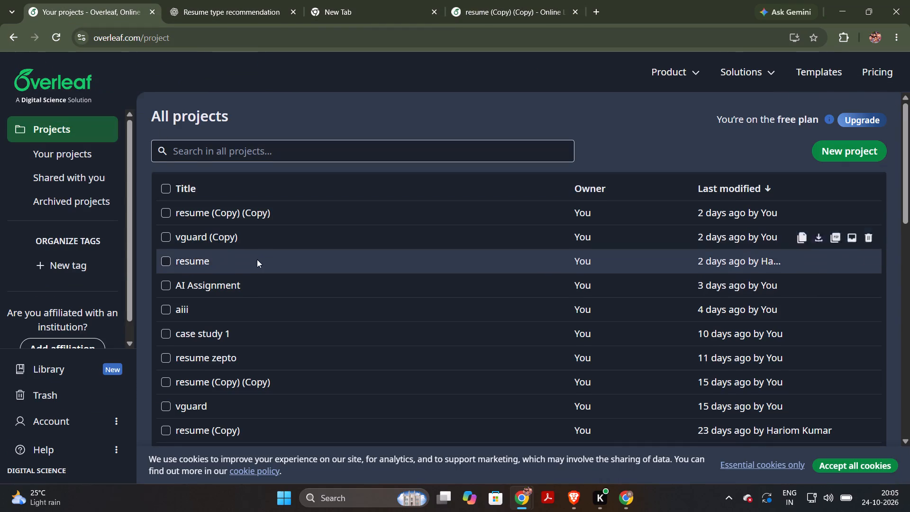
scroll(257, 260, "down", 2)
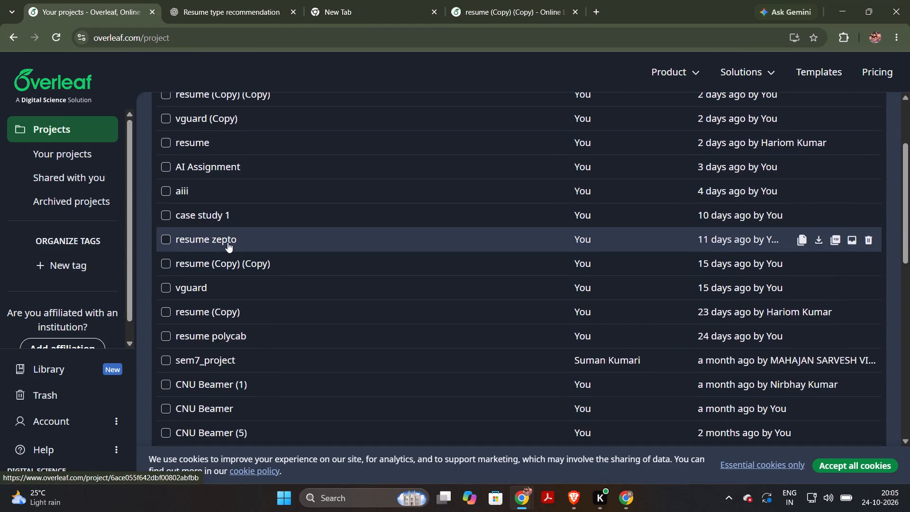
right_click(227, 242)
double_click(218, 237)
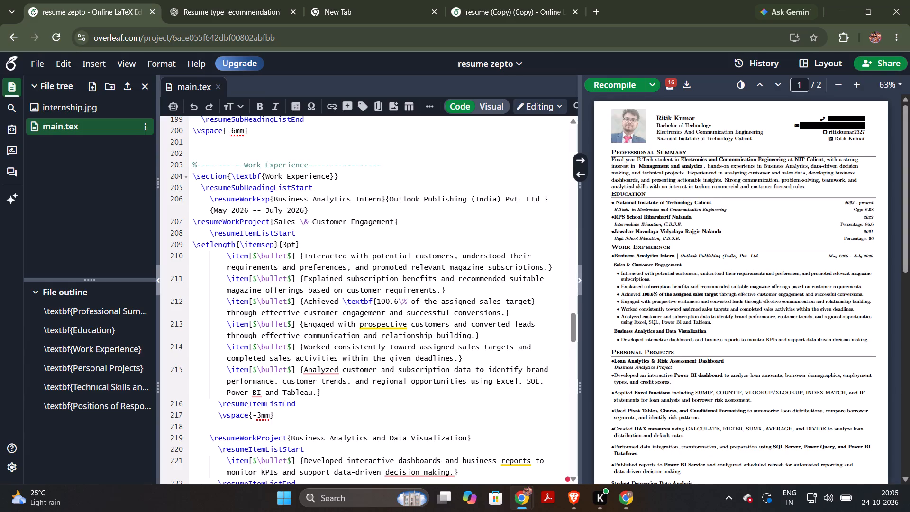
scroll(740, 253, "down", 1)
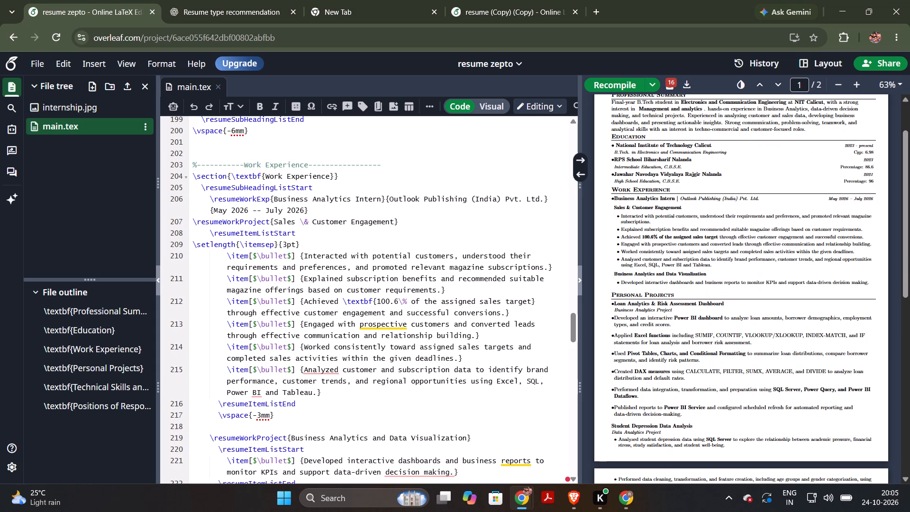
scroll(738, 251, "down", 2)
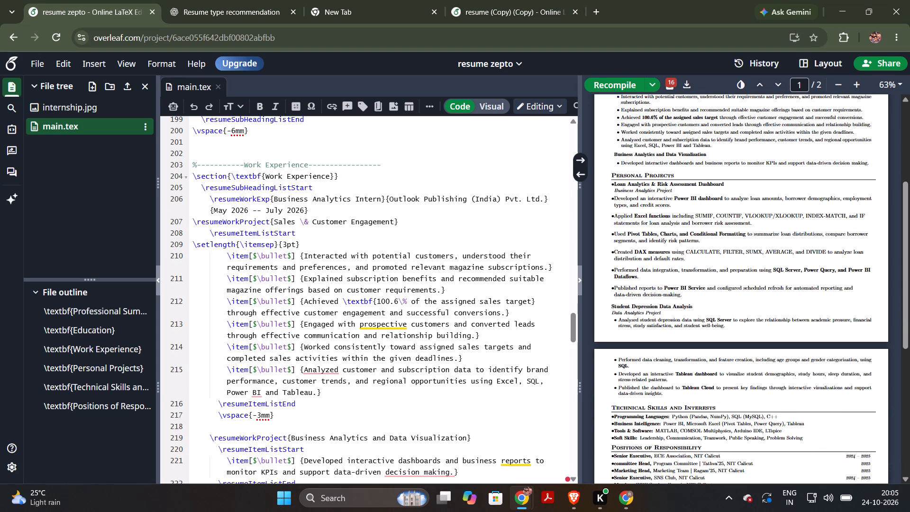
scroll(737, 258, "up", 1)
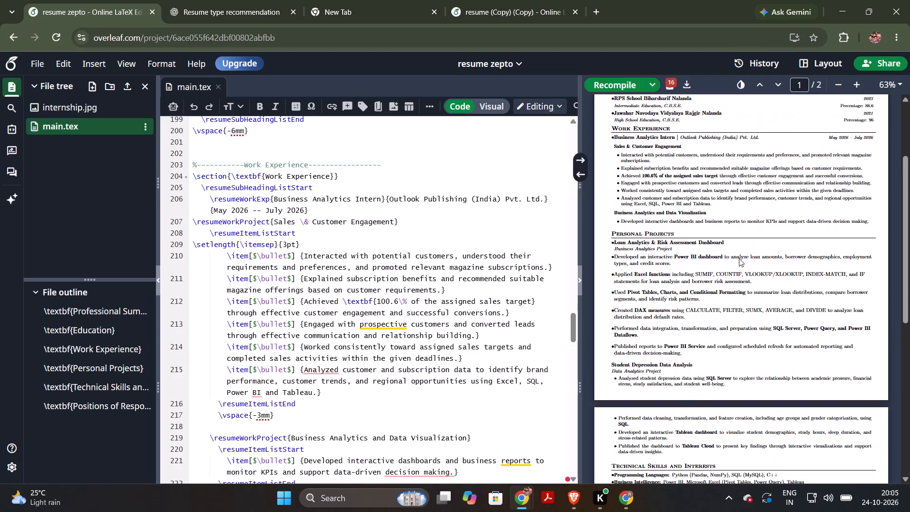
scroll(739, 258, "down", 3)
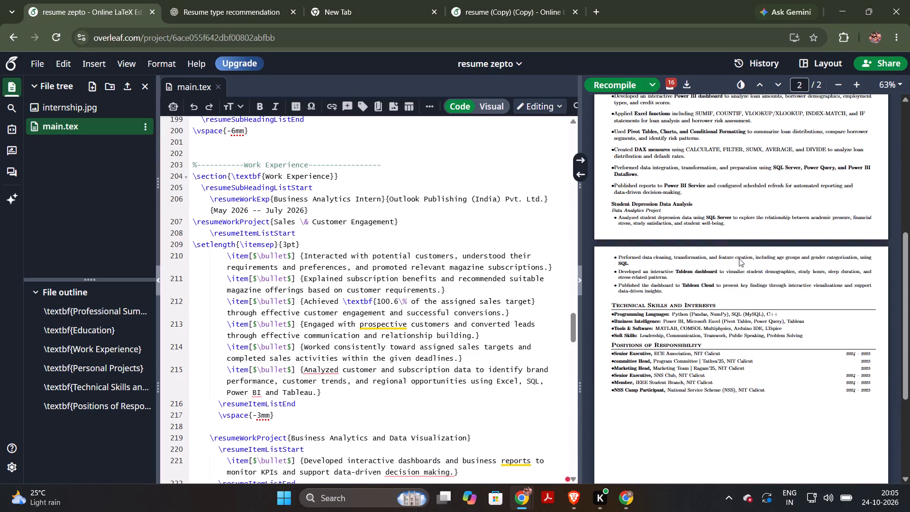
scroll(740, 266, "up", 8)
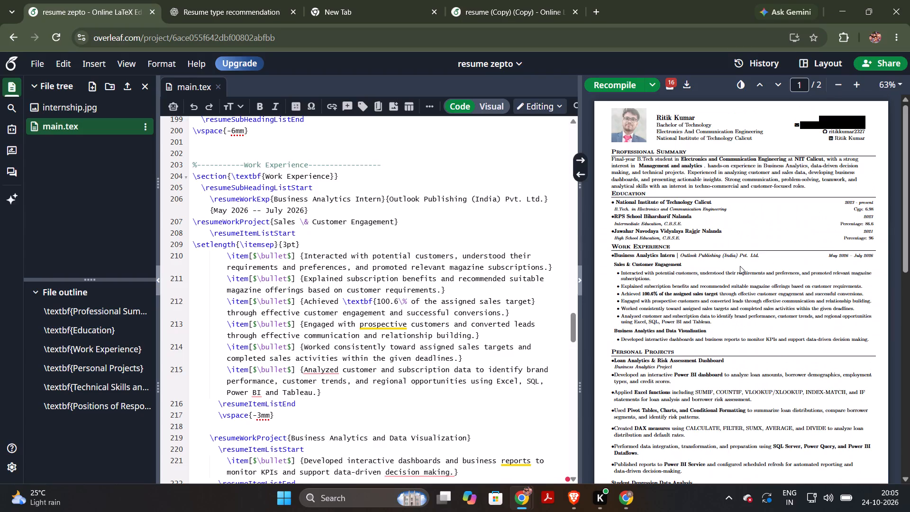
Make the word "KPIs" bold with \textbf in the Business Analytics and Data Visualization bullet of the resume zepto source.
triple_click(757, 338)
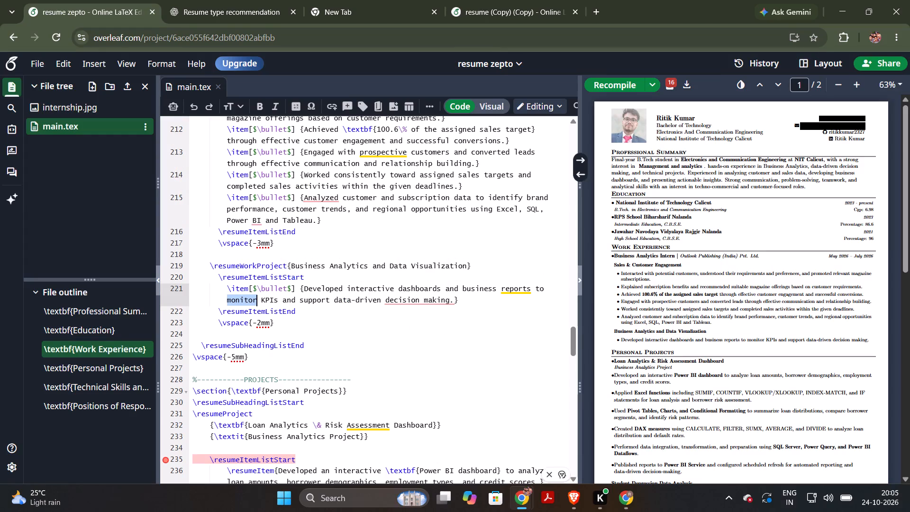
scroll(274, 285, "down", 1)
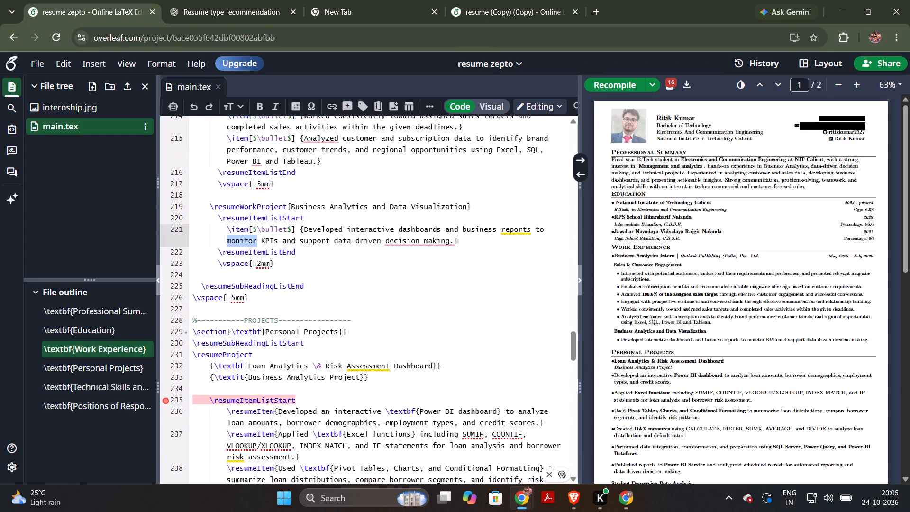
left_click(260, 238)
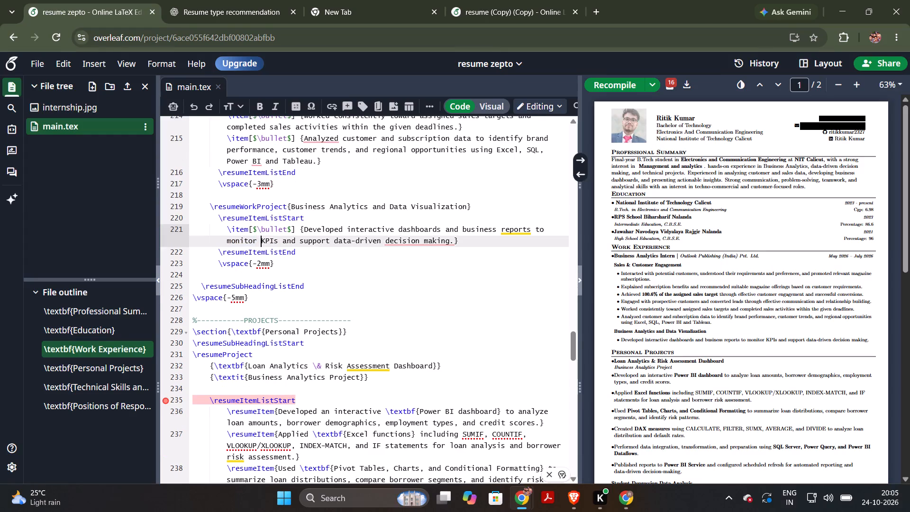
left_click(260, 238)
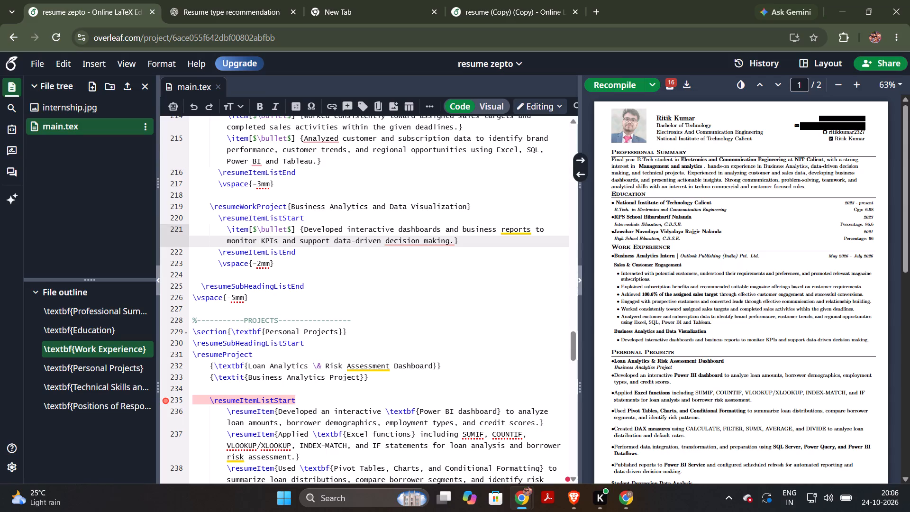
key("shift+braceleft")
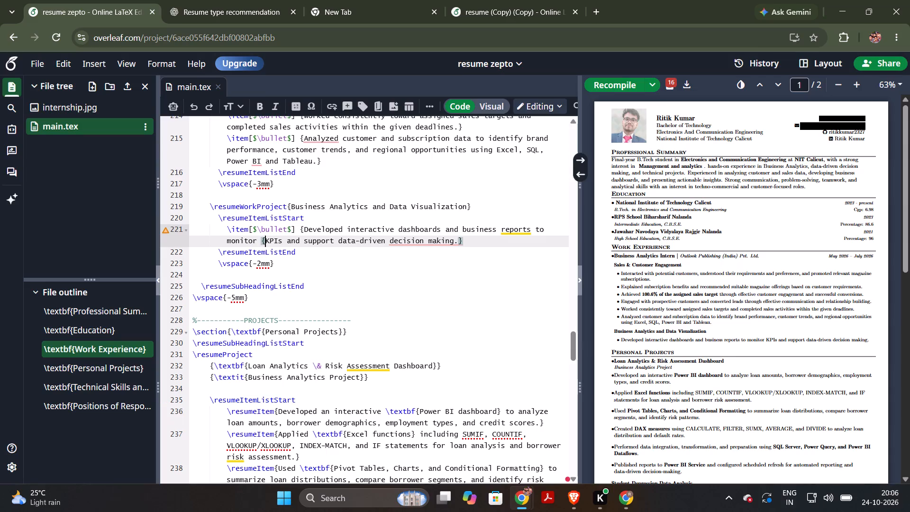
key("backslash")
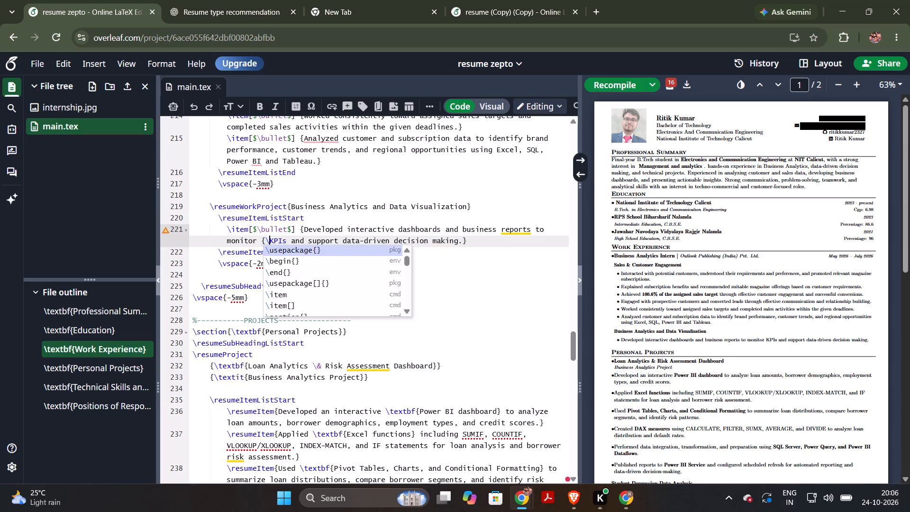
type("text")
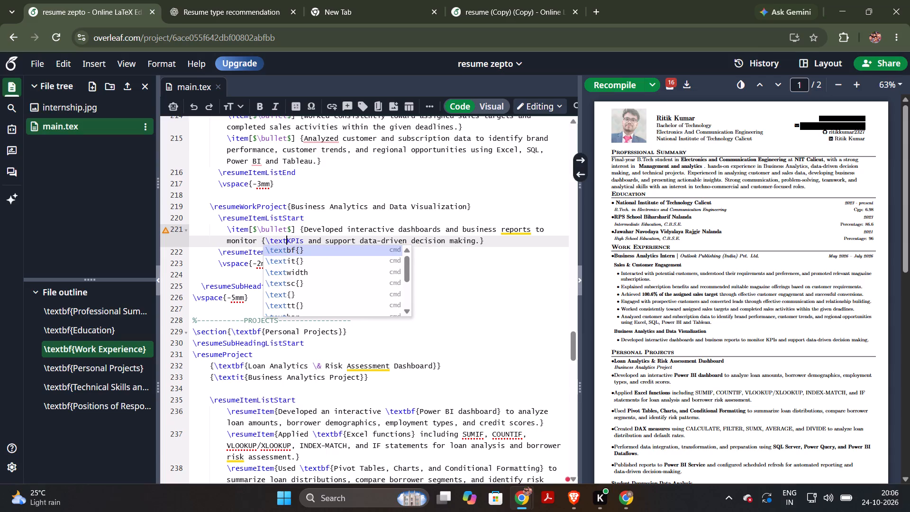
triple_click(287, 249)
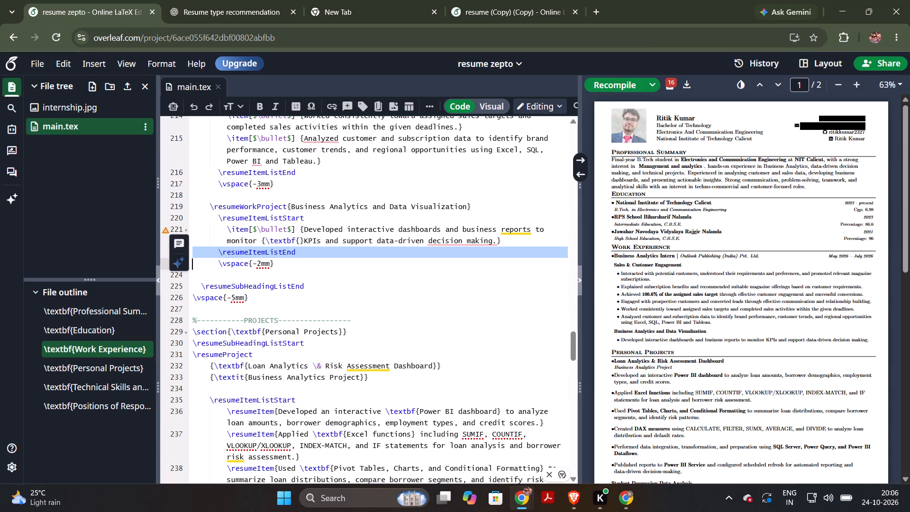
double_click(304, 239)
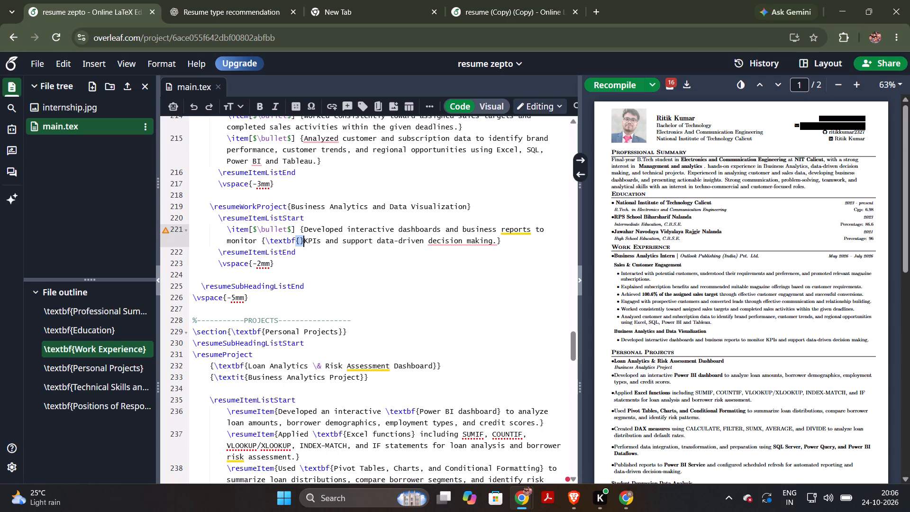
left_click(304, 242)
key("BackSpace")
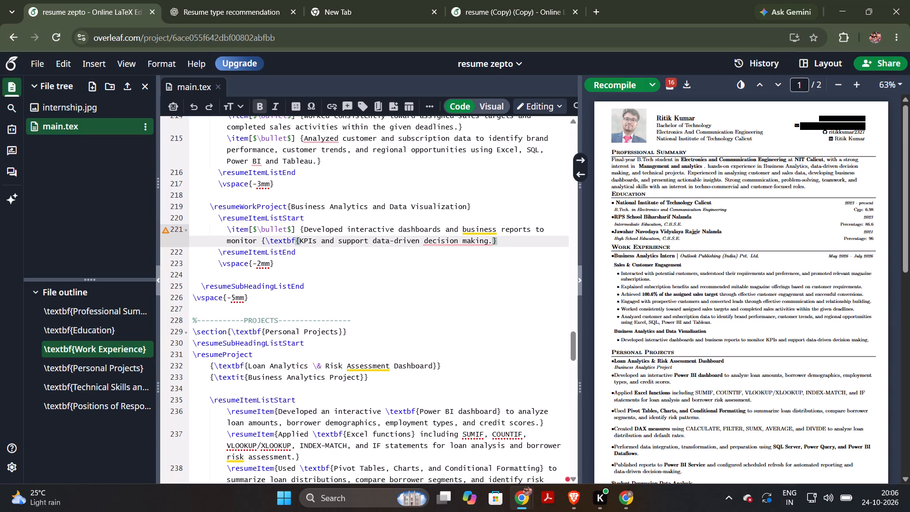
key("Right")
key("Right")
key("Right")
key("Right")
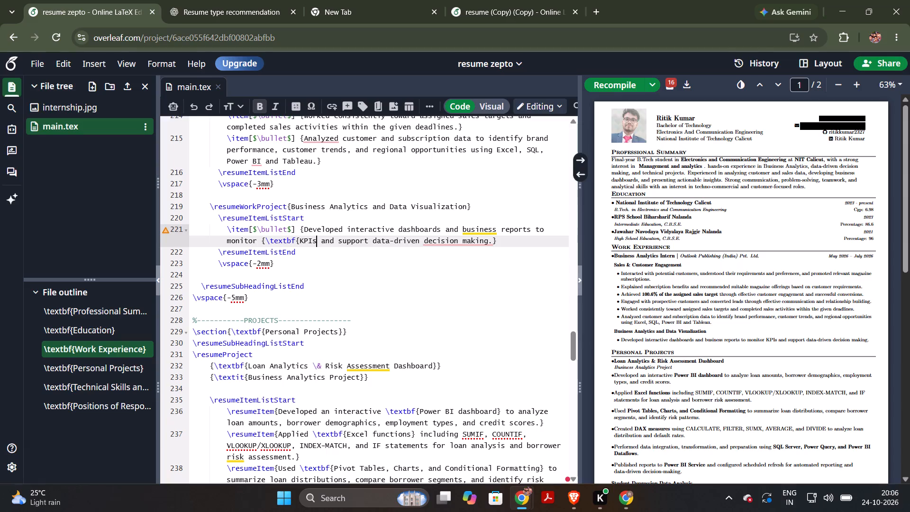
key("shift+braceright")
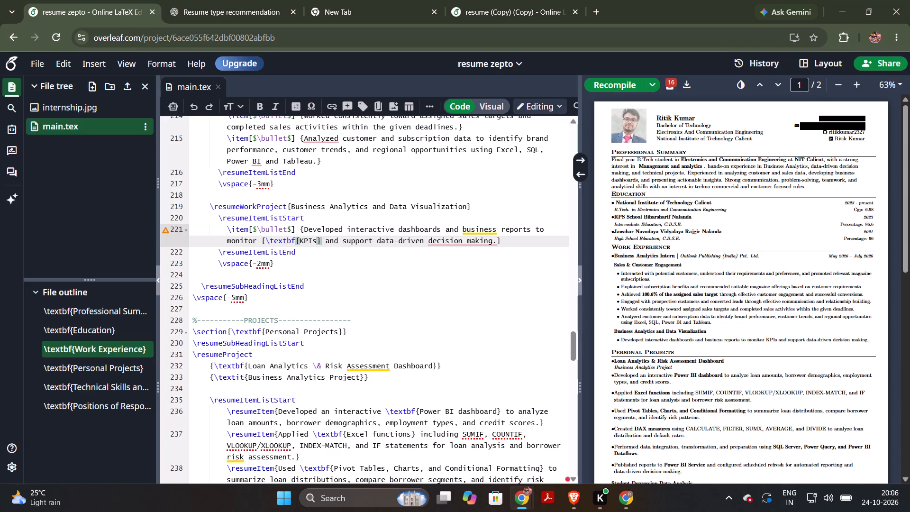
key("shift+braceright")
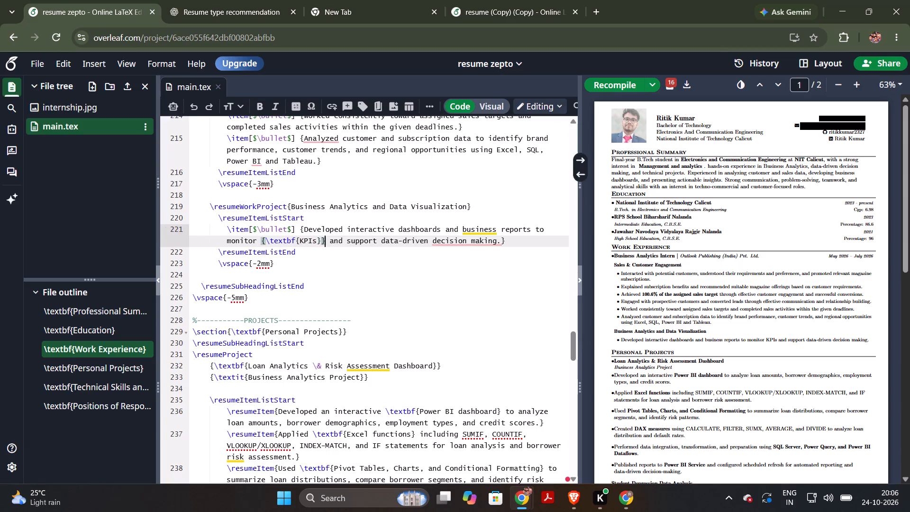
Recompile the resume and look over the updated PDF from the summary to the projects and technical skills.
left_click(630, 83)
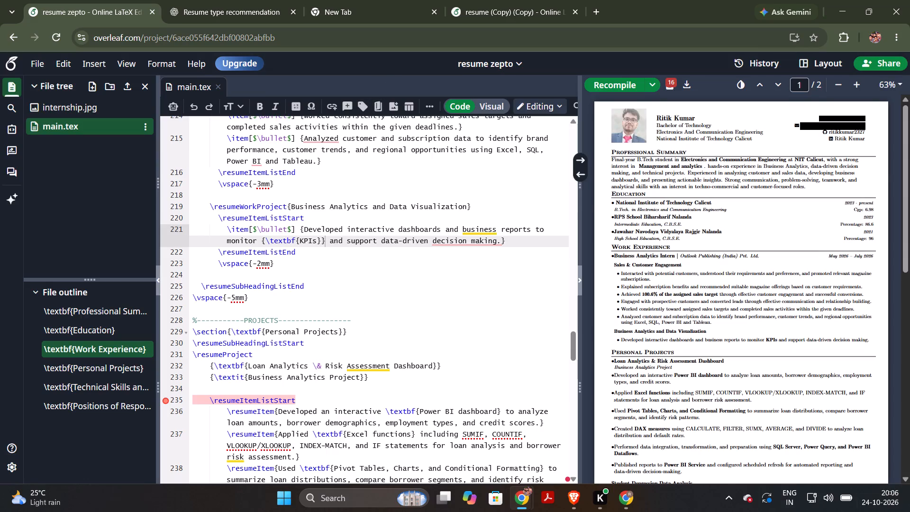
scroll(749, 246, "down", 2)
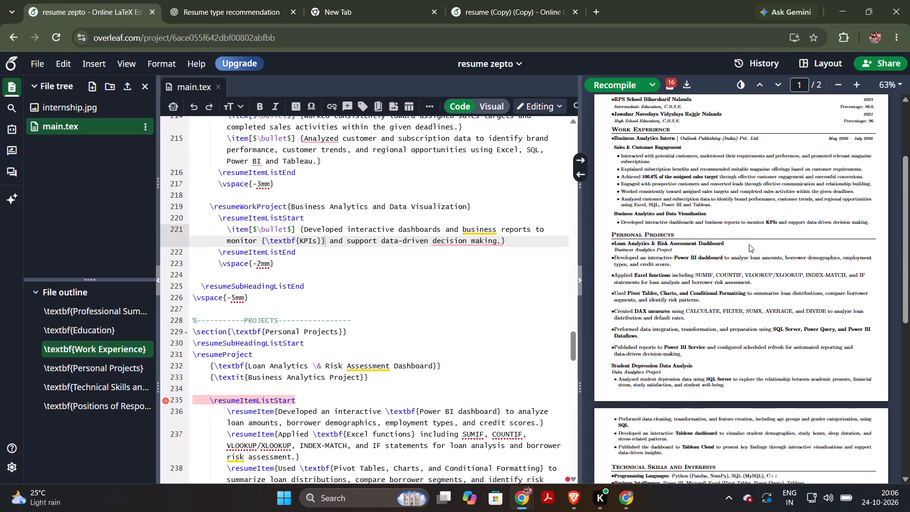
scroll(746, 242, "up", 1)
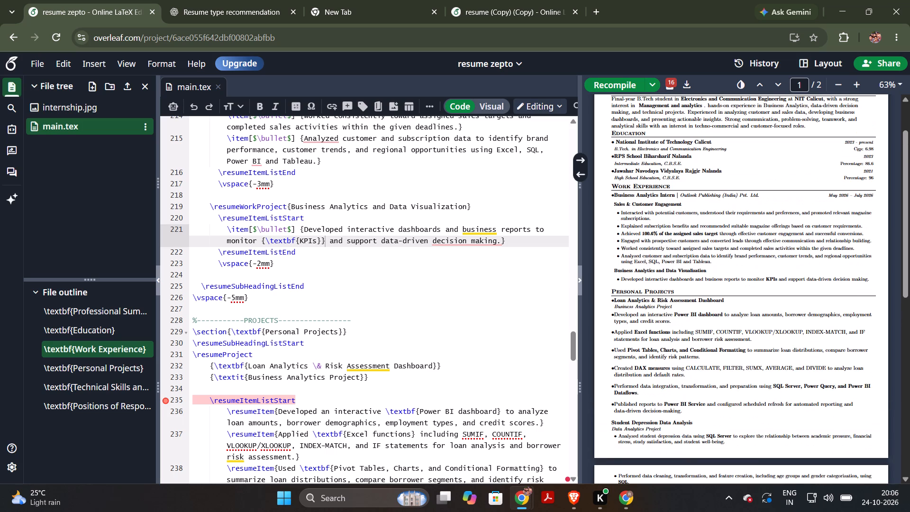
scroll(745, 242, "down", 1)
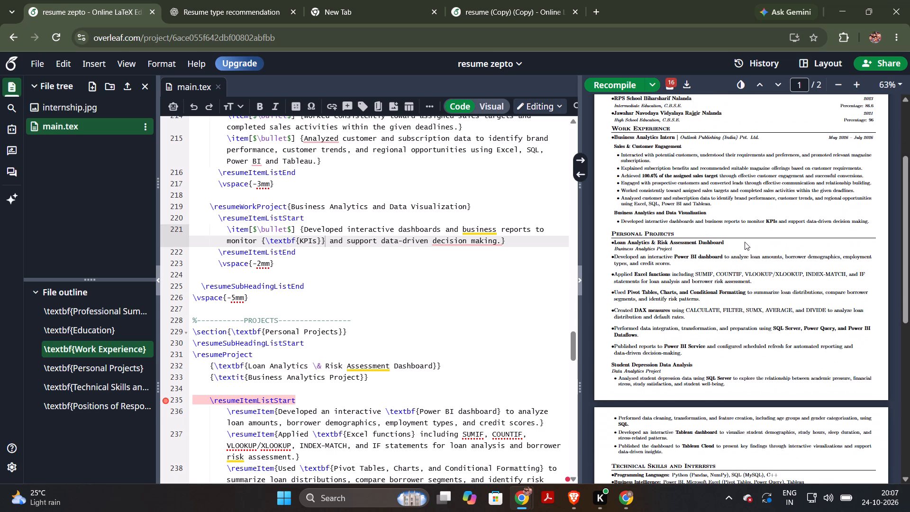
scroll(745, 242, "down", 1)
scroll(745, 242, "up", 1)
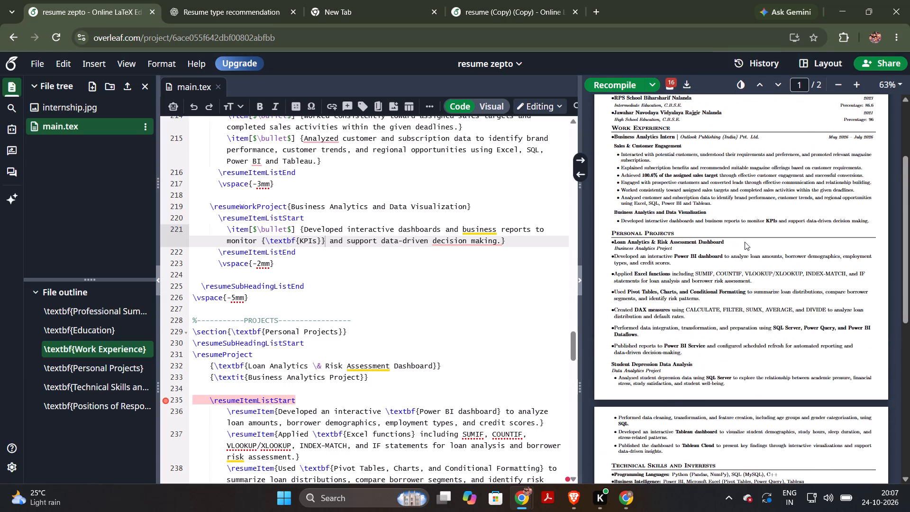
scroll(745, 242, "up", 2)
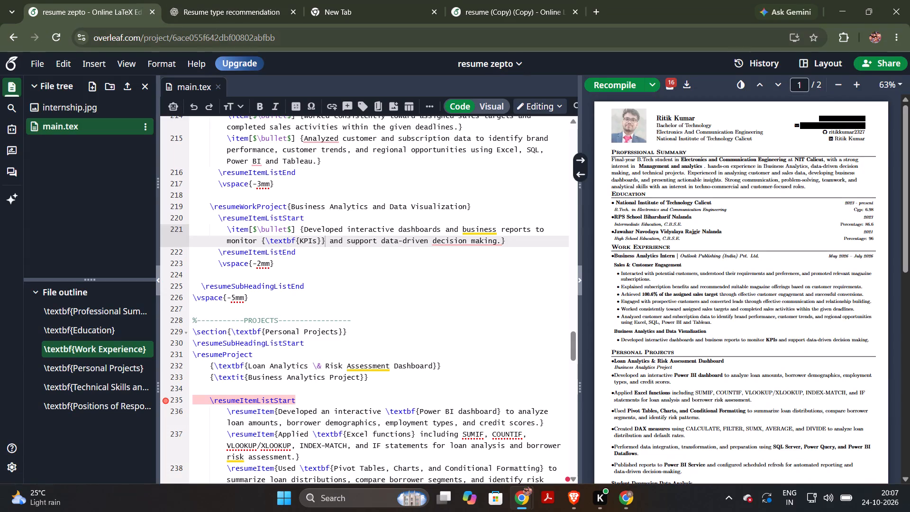
In a new tab, search Google for latex to reach the Overleaf project list and open the "resume (Copy)" project.
double_click(591, 10)
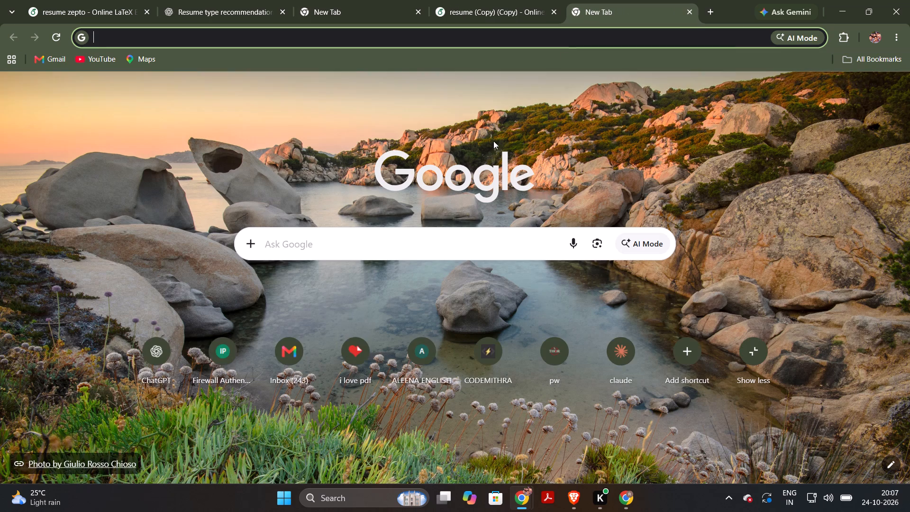
left_click(321, 240)
double_click(292, 279)
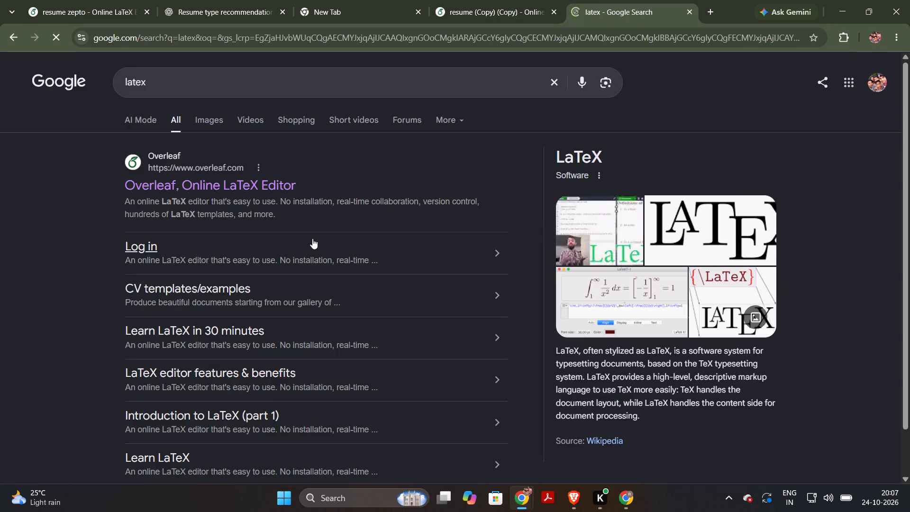
double_click(268, 190)
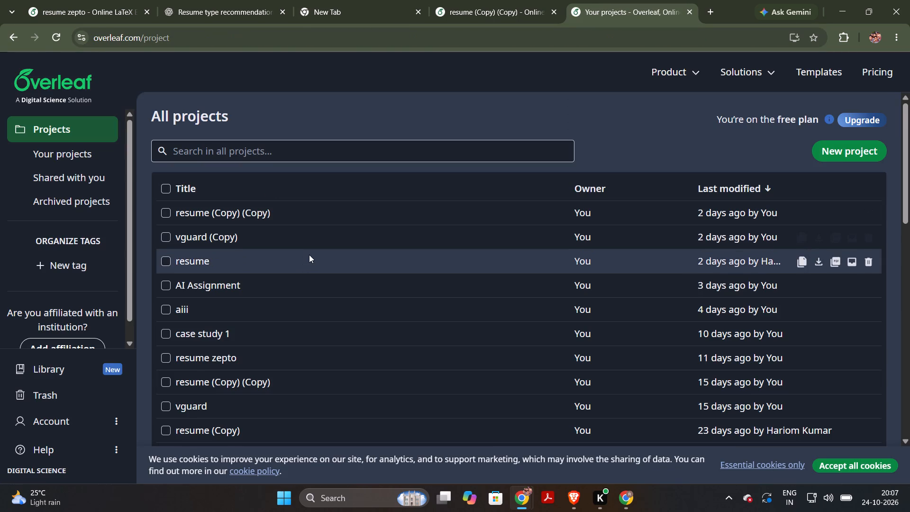
scroll(309, 255, "down", 3)
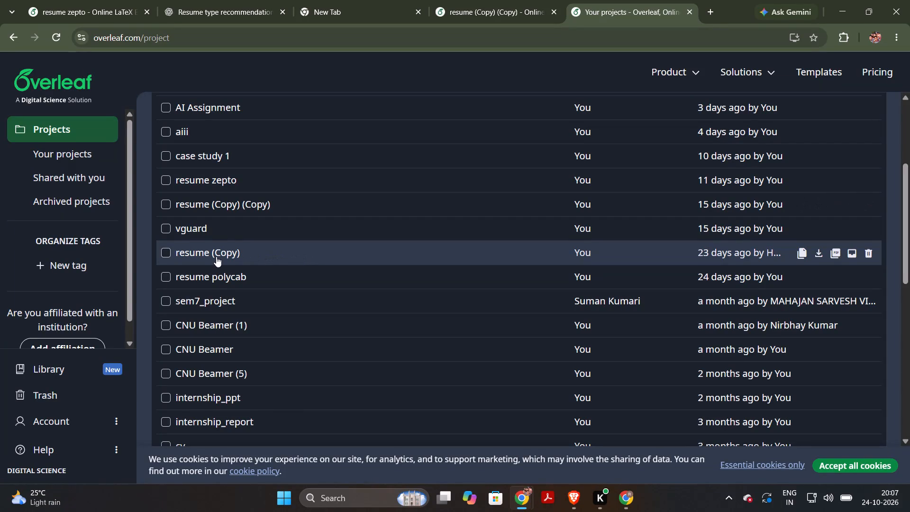
scroll(216, 256, "down", 2)
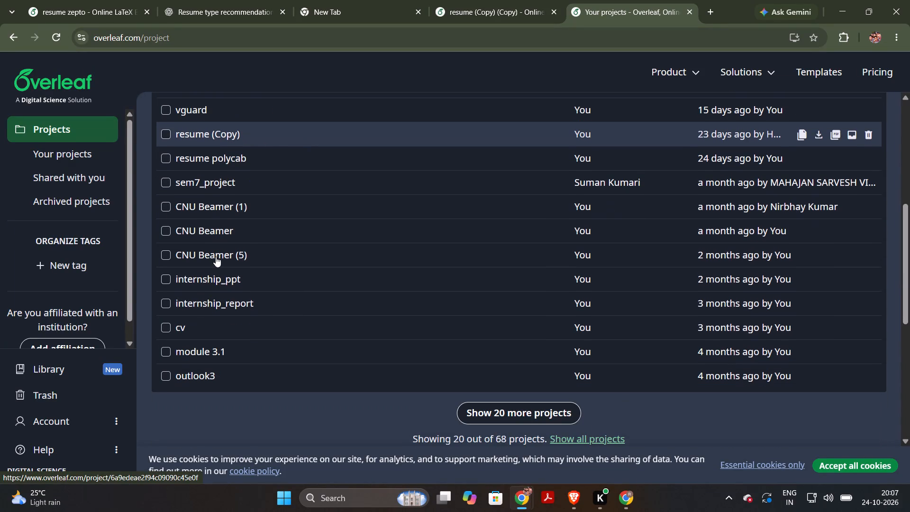
scroll(216, 256, "up", 2)
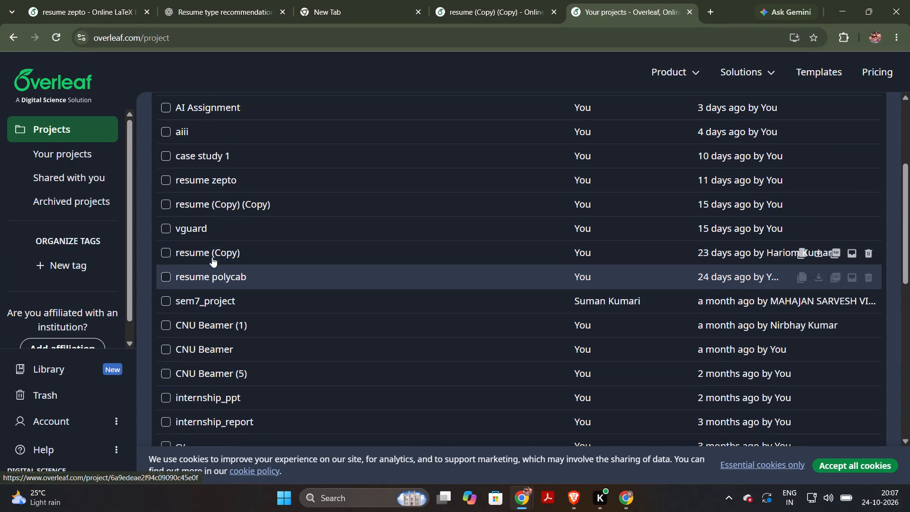
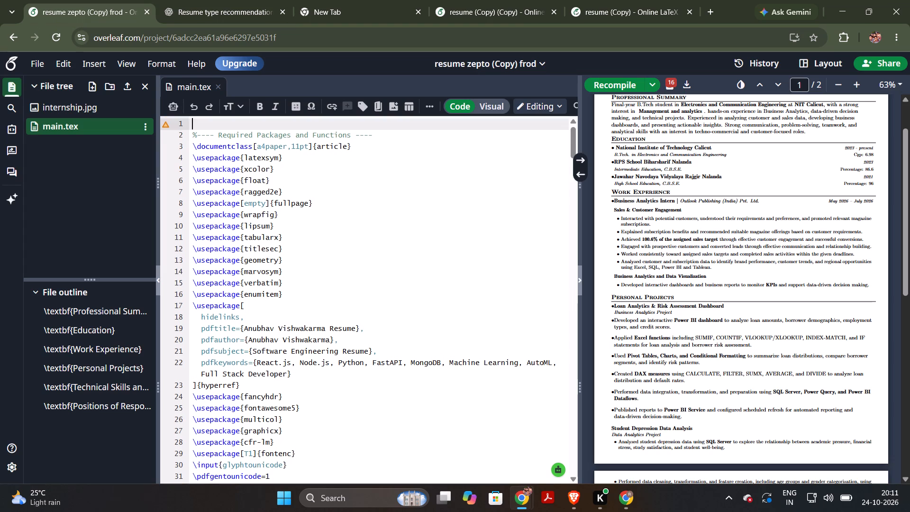
scroll(372, 196, "down", 11)
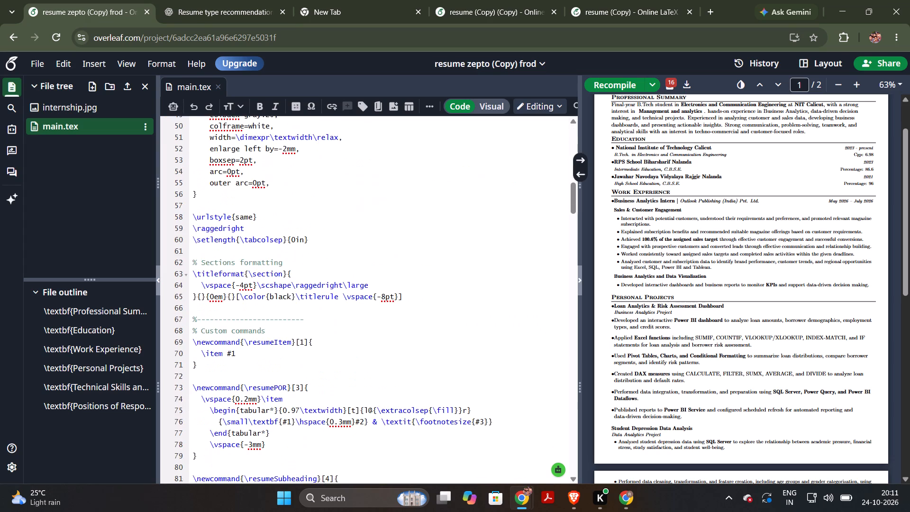
scroll(372, 196, "down", 6)
triple_click(730, 226)
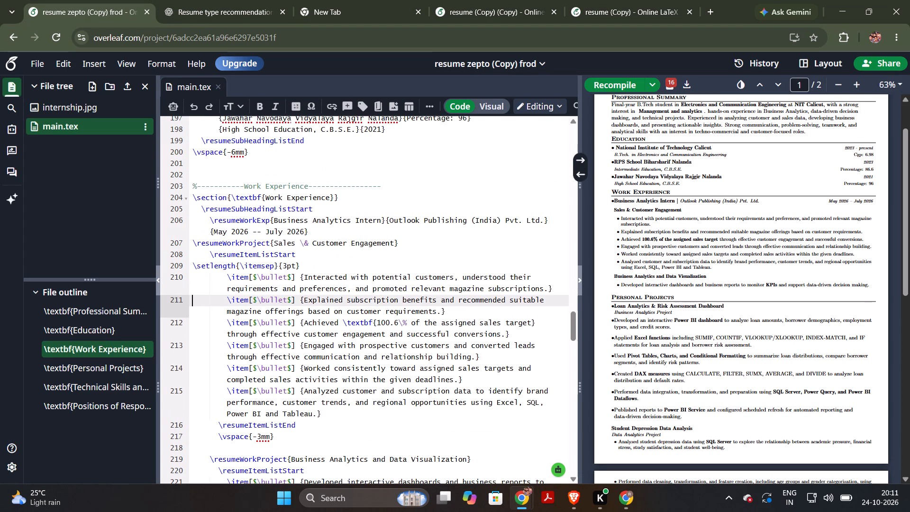
left_click_drag(196, 197, 200, 200)
left_click_drag(203, 202, 267, 312)
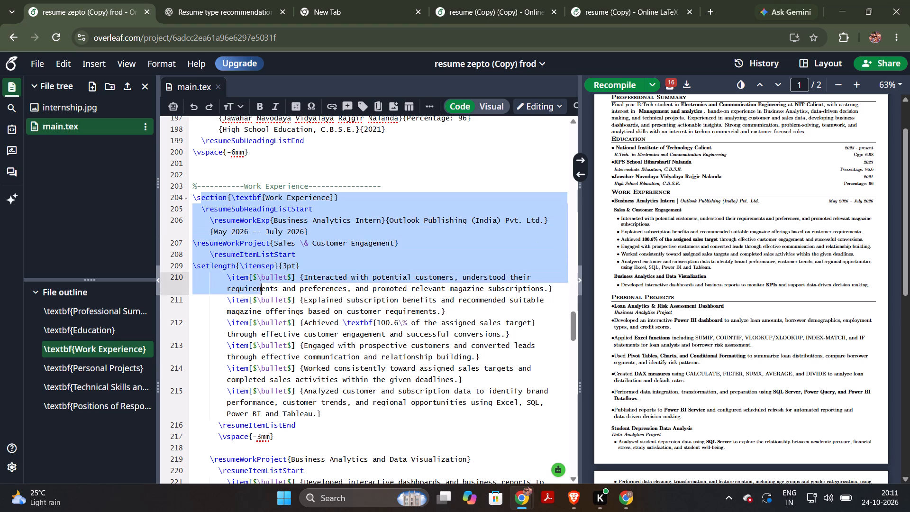
left_click_drag(267, 312, 289, 366)
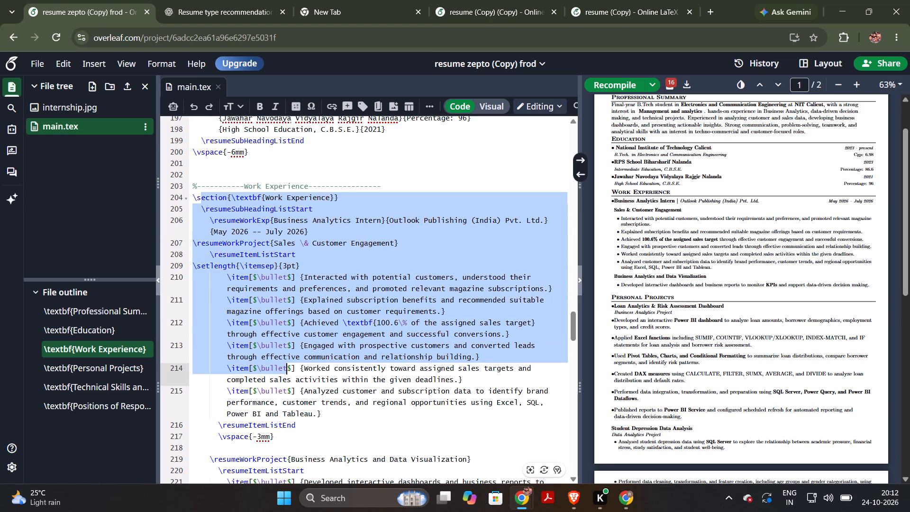
left_click_drag(289, 366, 307, 434)
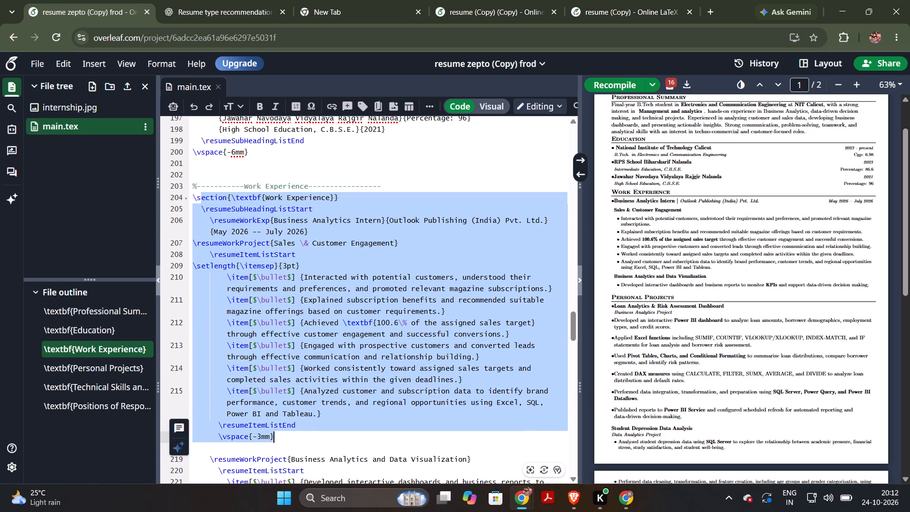
key("ctrl+v")
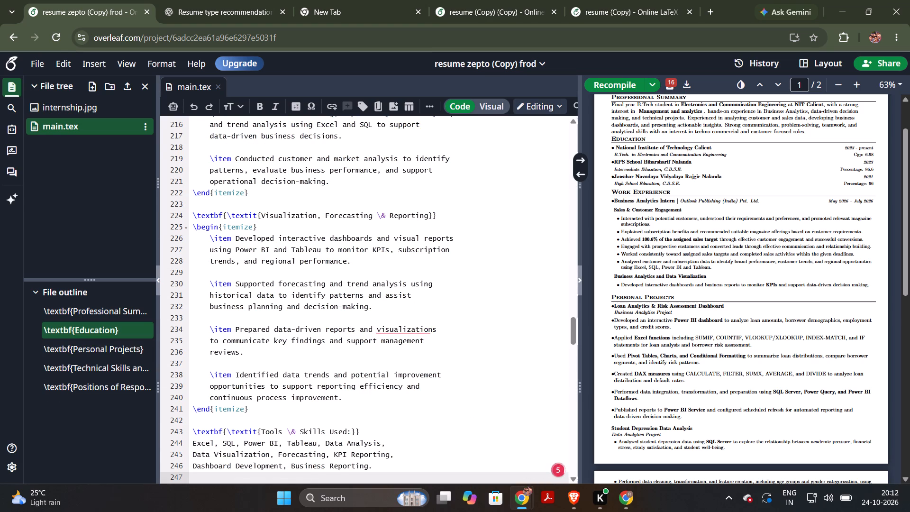
Check the end of the pasted Work Experience code and recompile the resume.
scroll(354, 360, "down", 1)
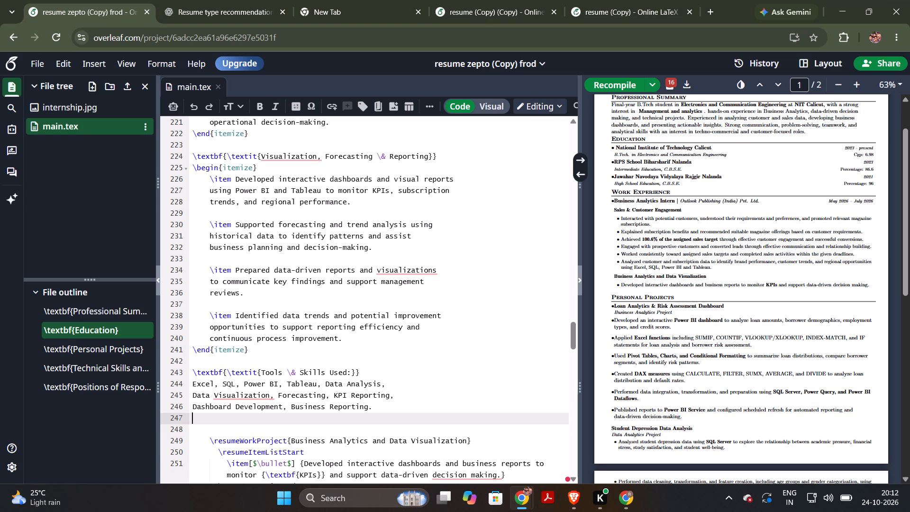
scroll(354, 360, "up", 1)
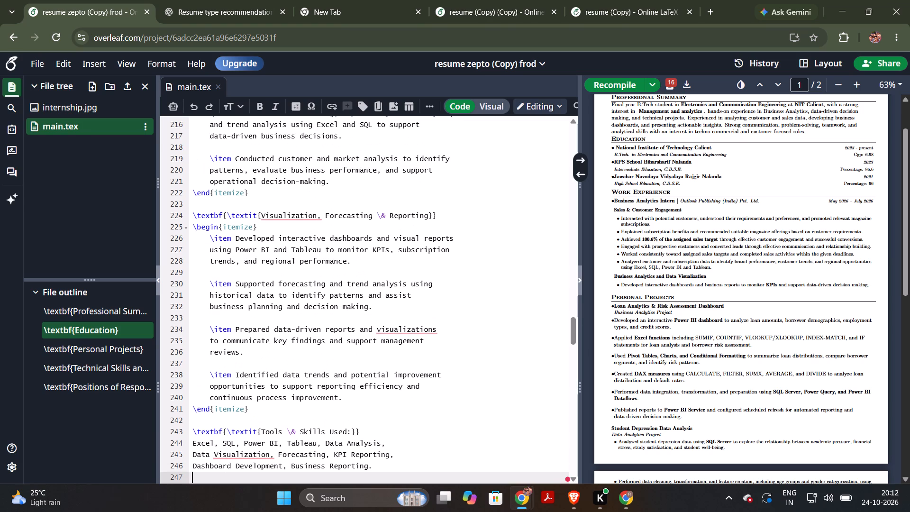
triple_click(615, 86)
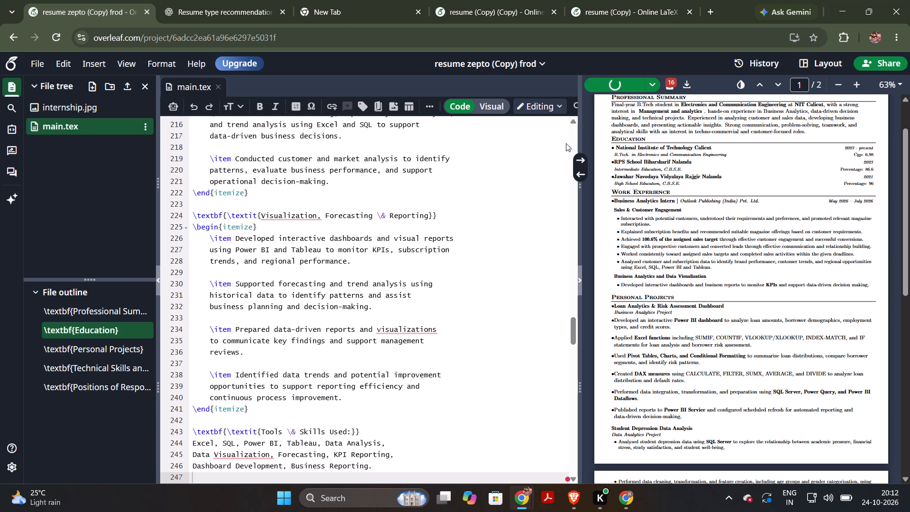
Examine the recompiled resume's layout across both pages, from the header to Positions of Responsibility.
scroll(434, 214, "up", 1)
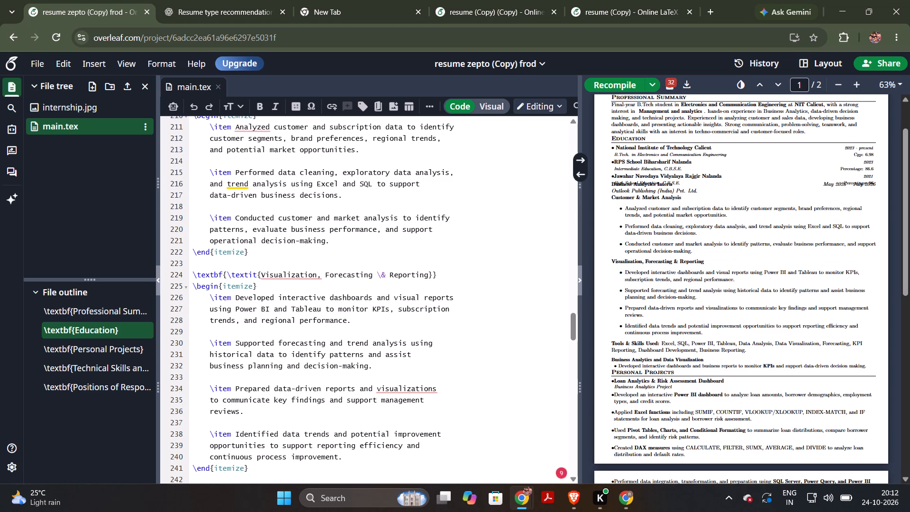
scroll(747, 211, "down", 2)
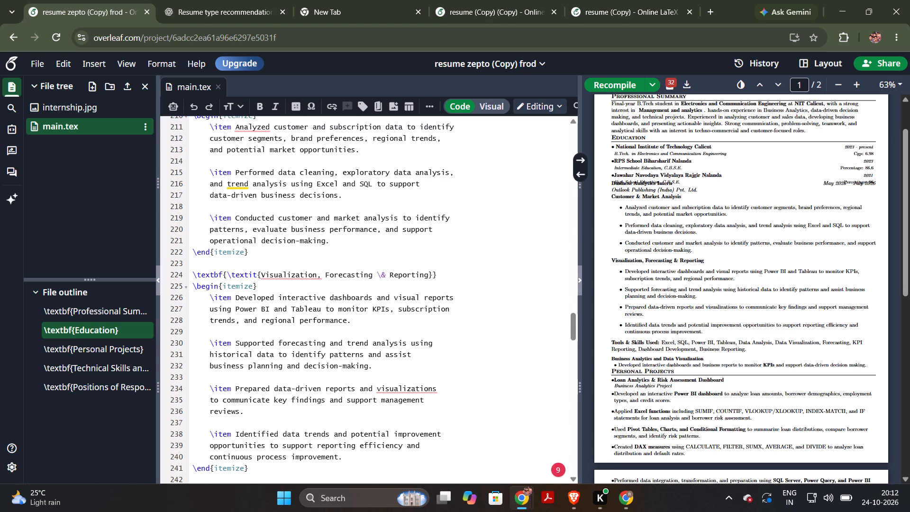
scroll(747, 211, "down", 4)
scroll(747, 211, "up", 1)
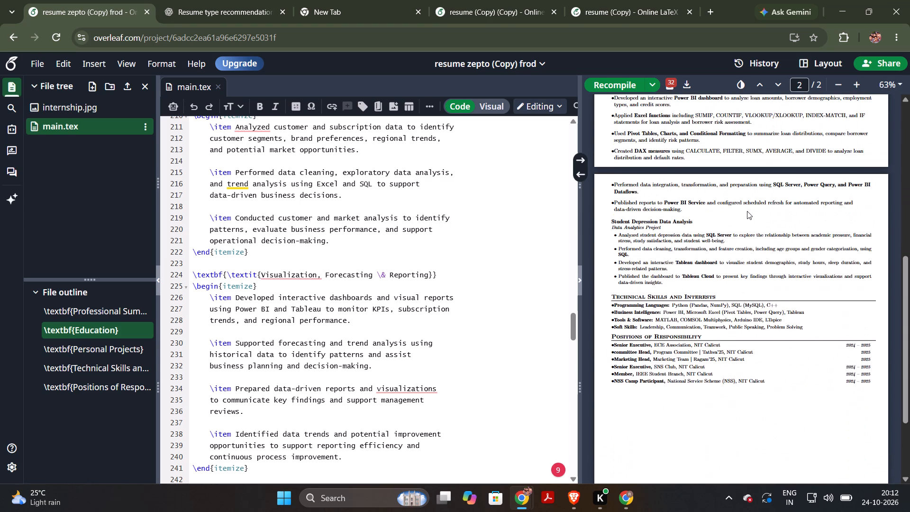
scroll(747, 211, "up", 2)
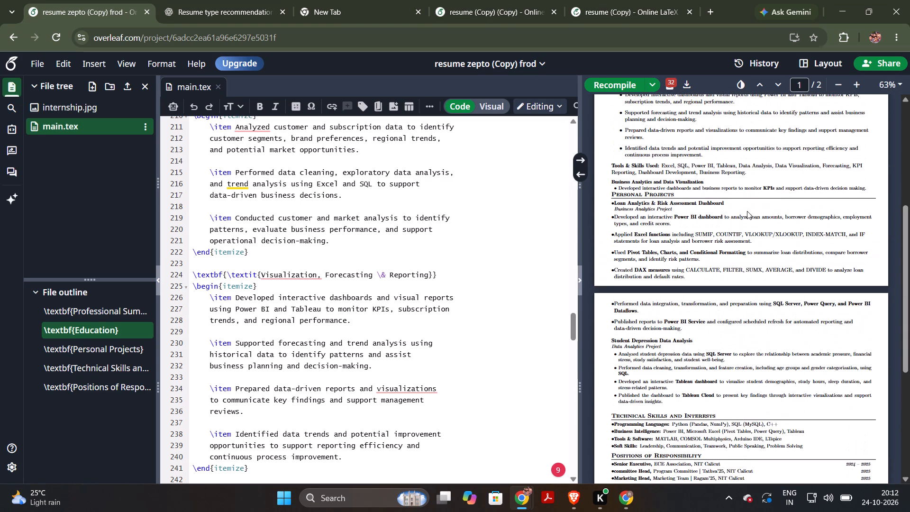
scroll(747, 211, "up", 1)
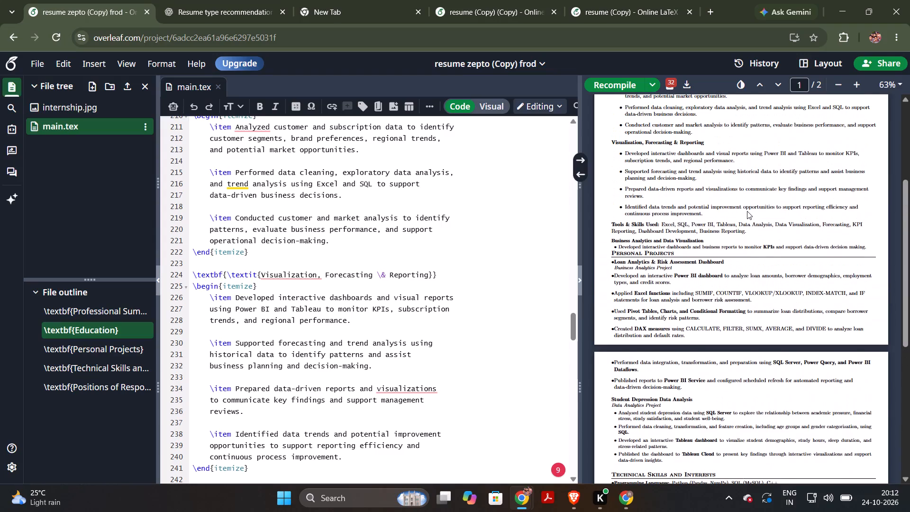
scroll(747, 211, "up", 3)
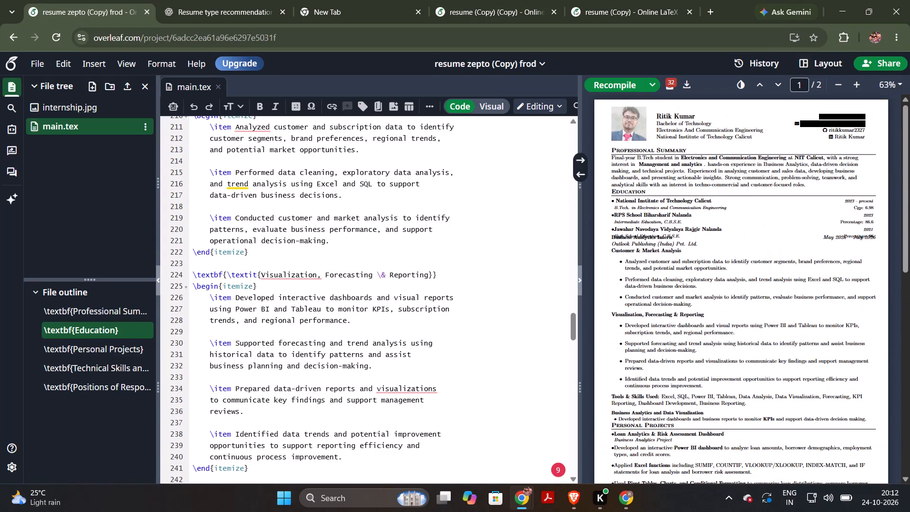
Examine the pasted Work Experience code around the section start against the compiled resume's internship and following sections.
scroll(458, 287, "up", 5)
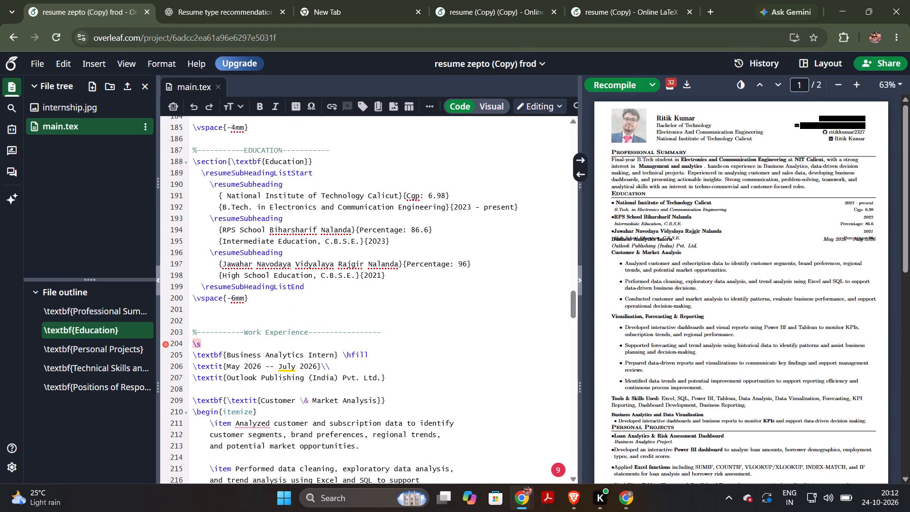
scroll(458, 286, "up", 1)
scroll(458, 286, "down", 1)
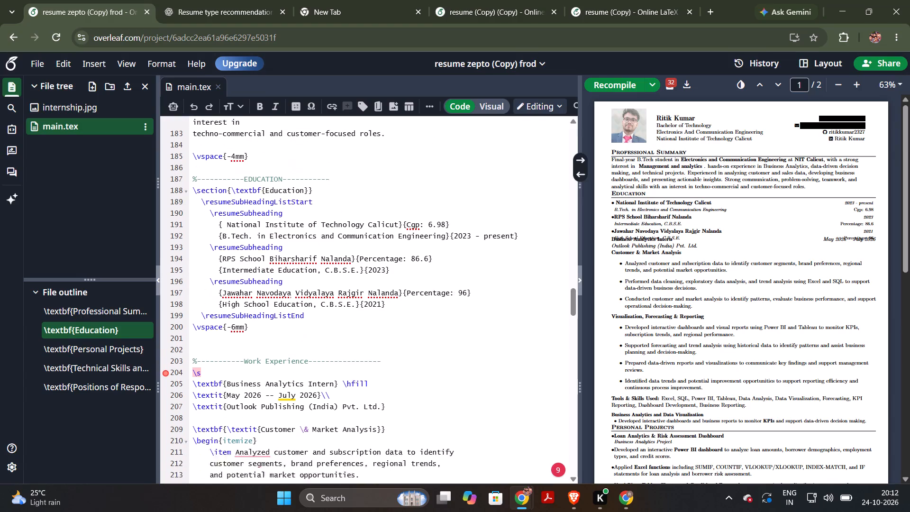
scroll(458, 286, "down", 1)
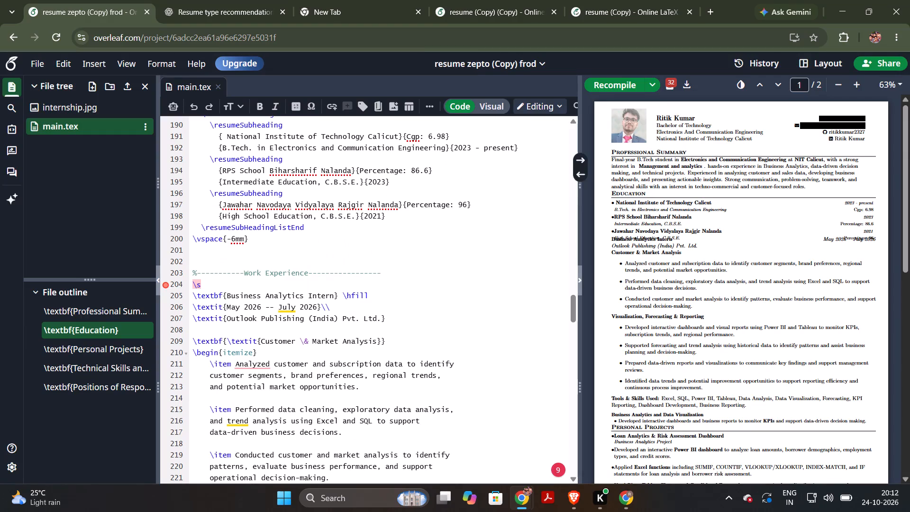
scroll(458, 286, "down", 2)
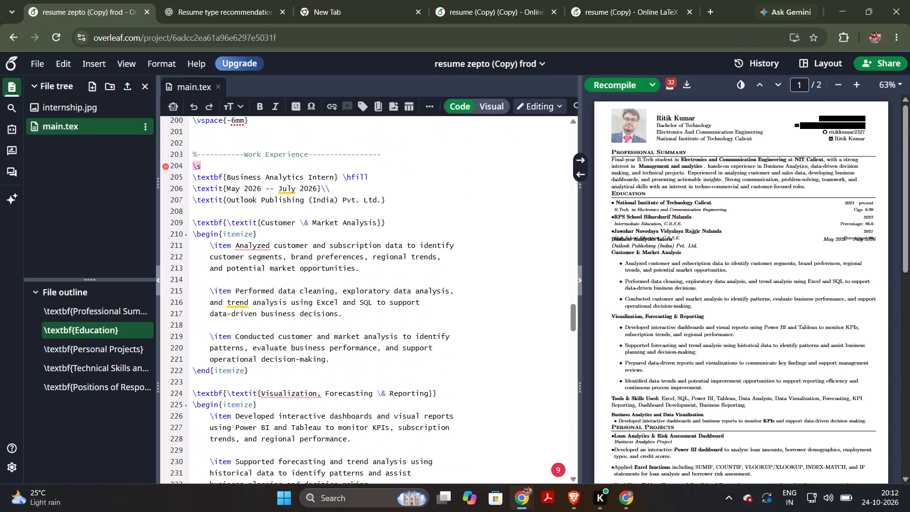
scroll(830, 306, "down", 3)
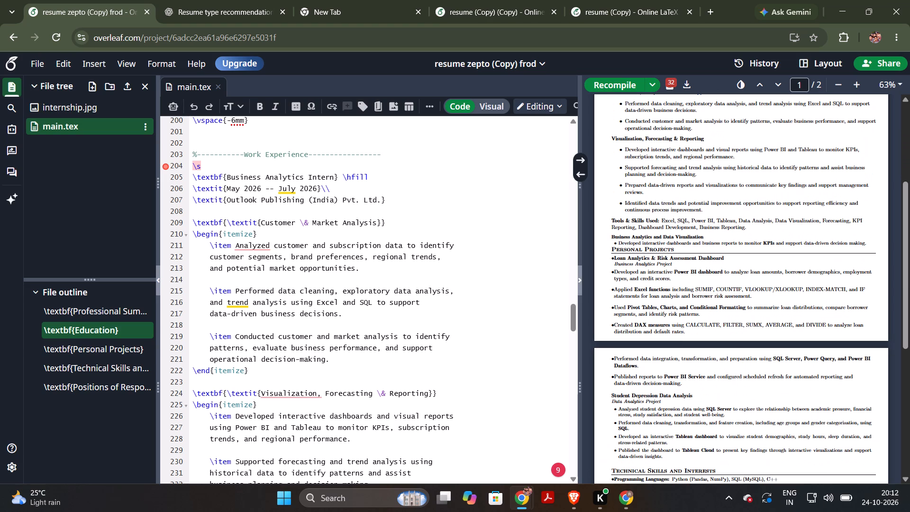
scroll(824, 306, "down", 1)
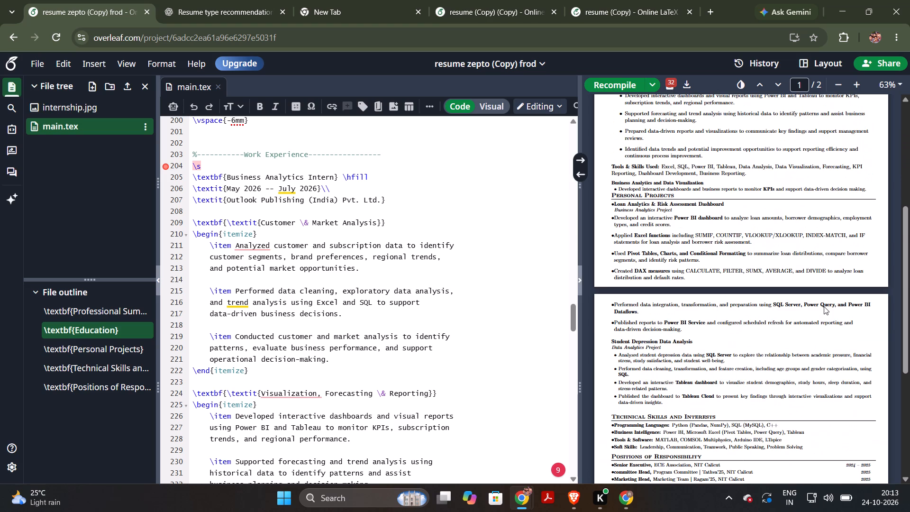
scroll(824, 306, "down", 5)
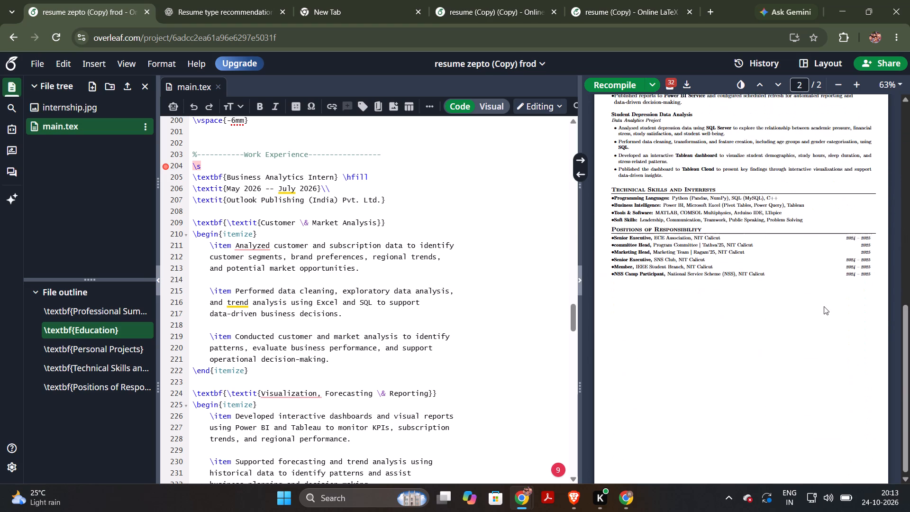
scroll(824, 306, "up", 1)
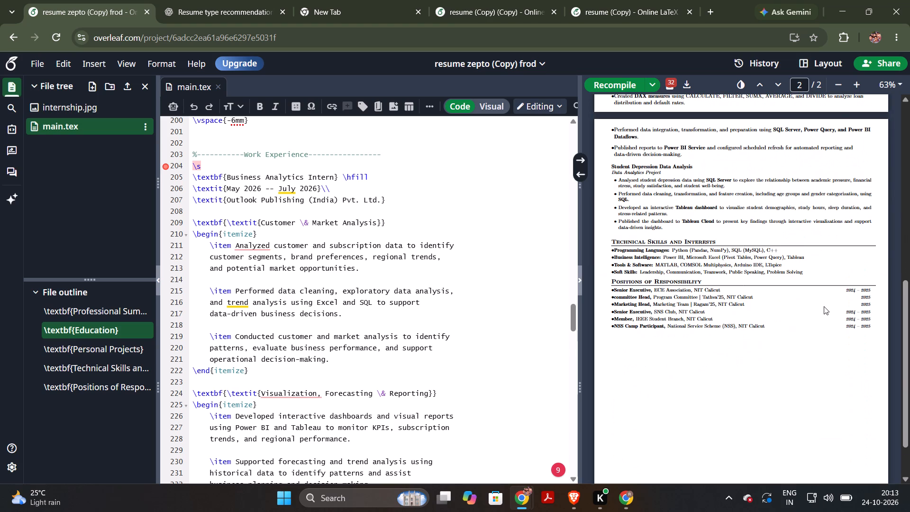
scroll(824, 306, "up", 4)
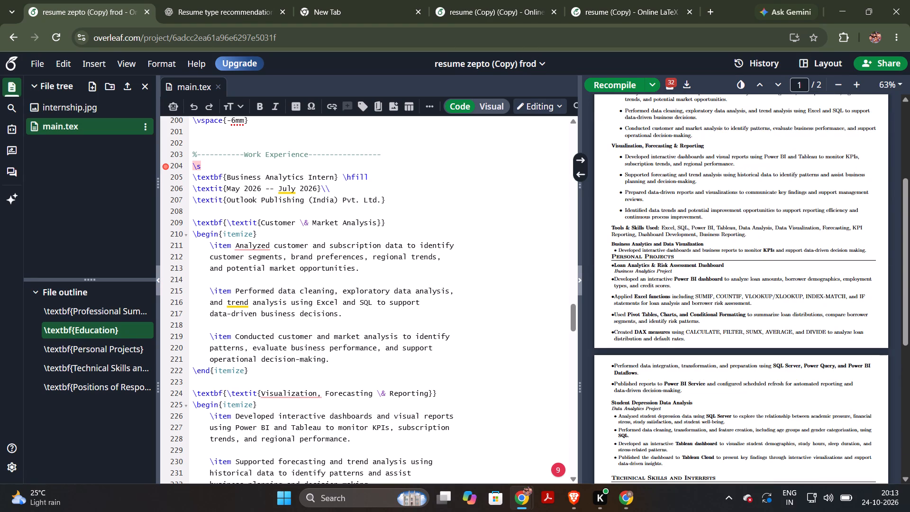
scroll(463, 302, "up", 2)
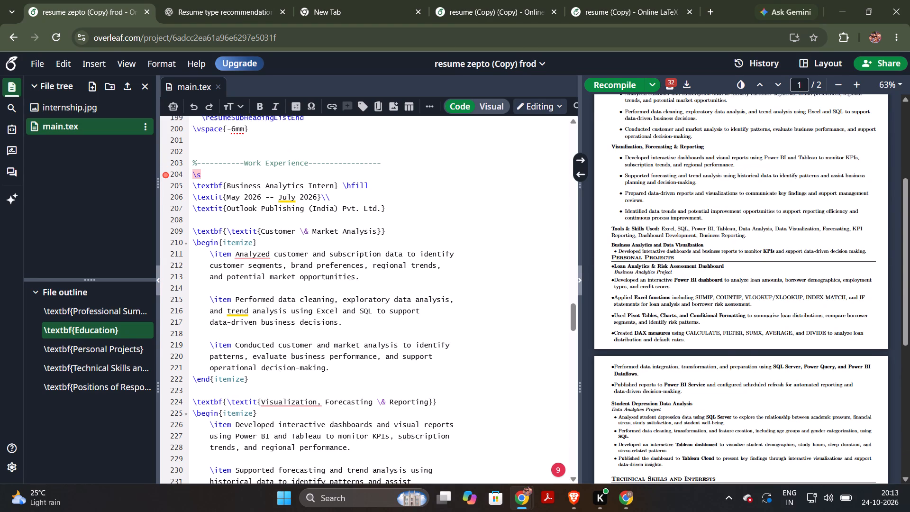
Comment out the code from Tools & Skills Used through the Business Analytics and Data Visualization block, and recompile the resume.
scroll(463, 302, "up", 5)
scroll(847, 290, "down", 3)
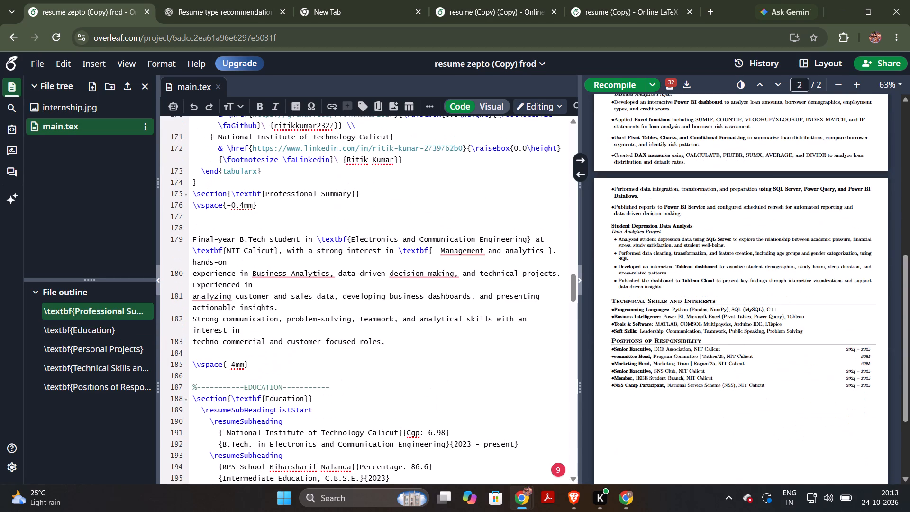
scroll(532, 310, "up", 2)
scroll(737, 272, "up", 3)
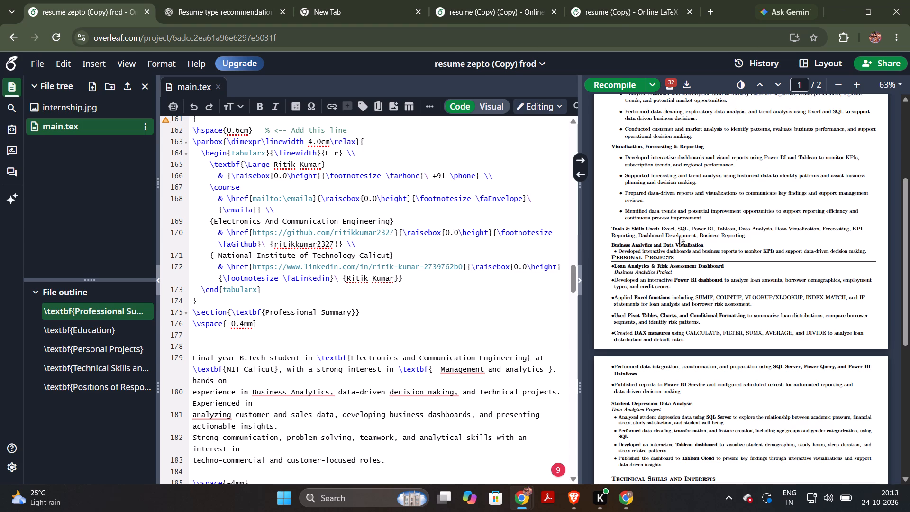
triple_click(667, 235)
double_click(667, 235)
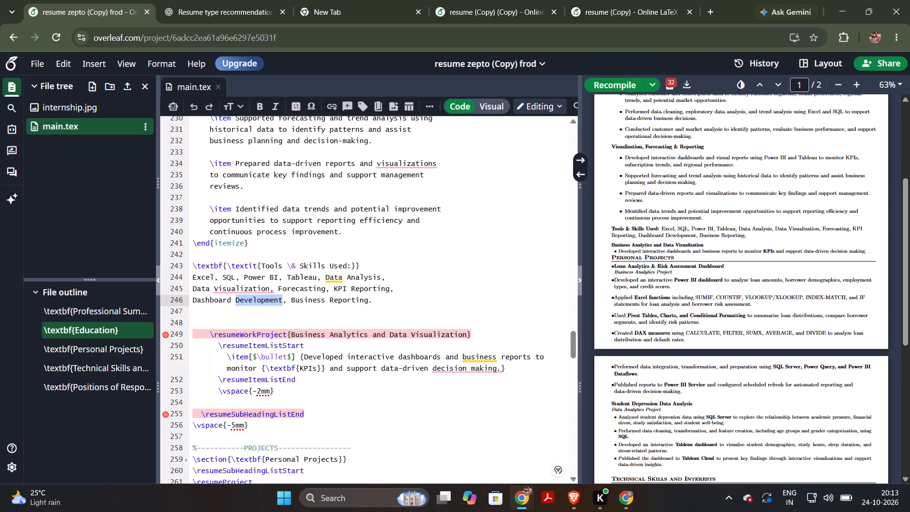
left_click_drag(190, 263, 245, 315)
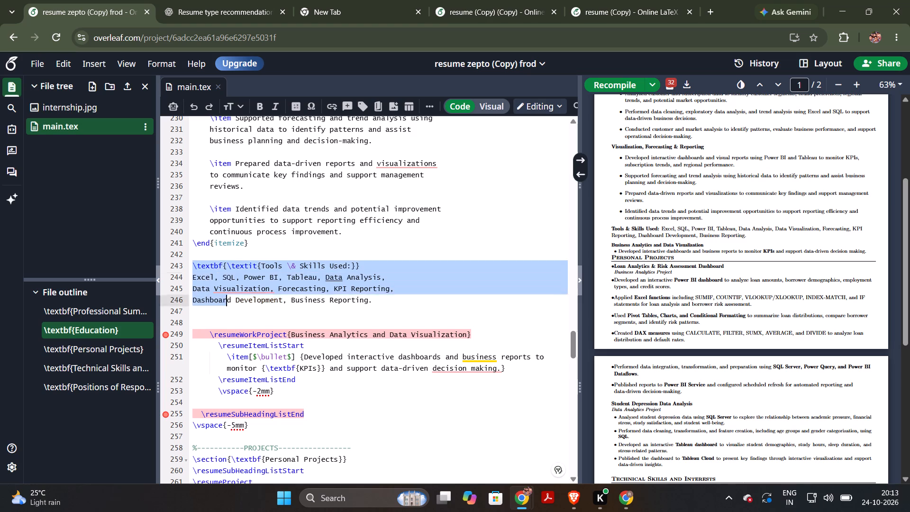
left_click_drag(245, 315, 333, 393)
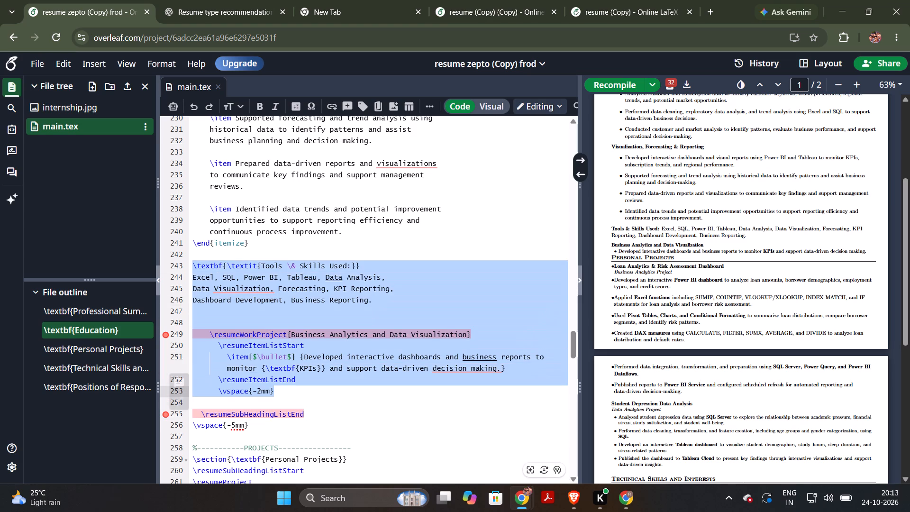
key("ctrl+slash")
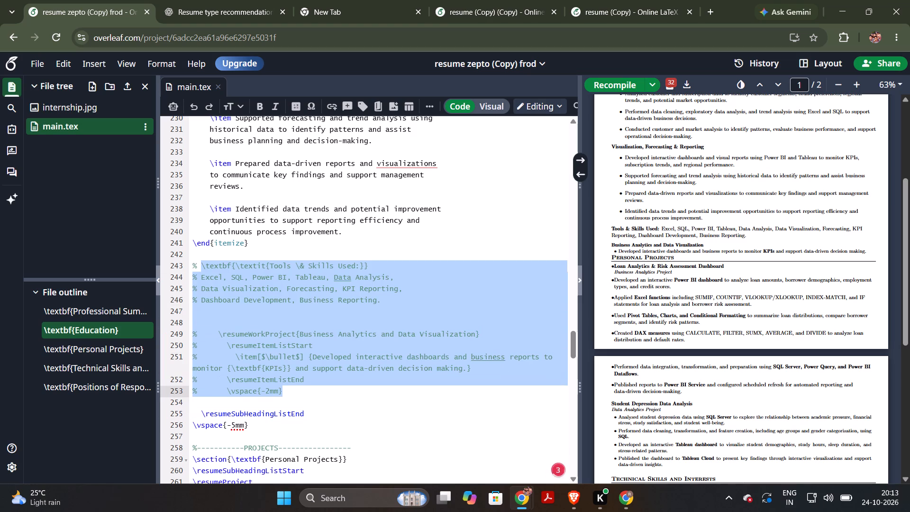
left_click(626, 85)
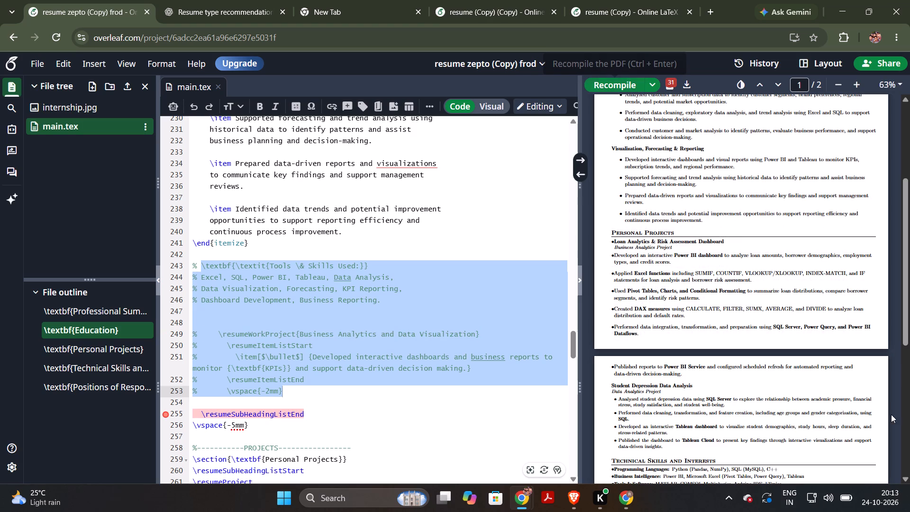
Locate the source code of the compiled resume's Outlook Publishing internship heading and examine the lines between Education and Work Experience.
scroll(772, 340, "down", 1)
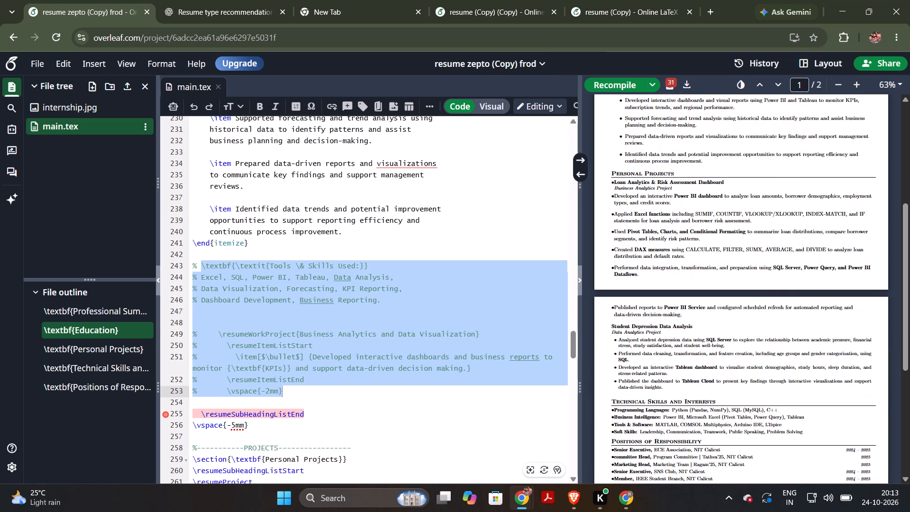
scroll(772, 340, "up", 3)
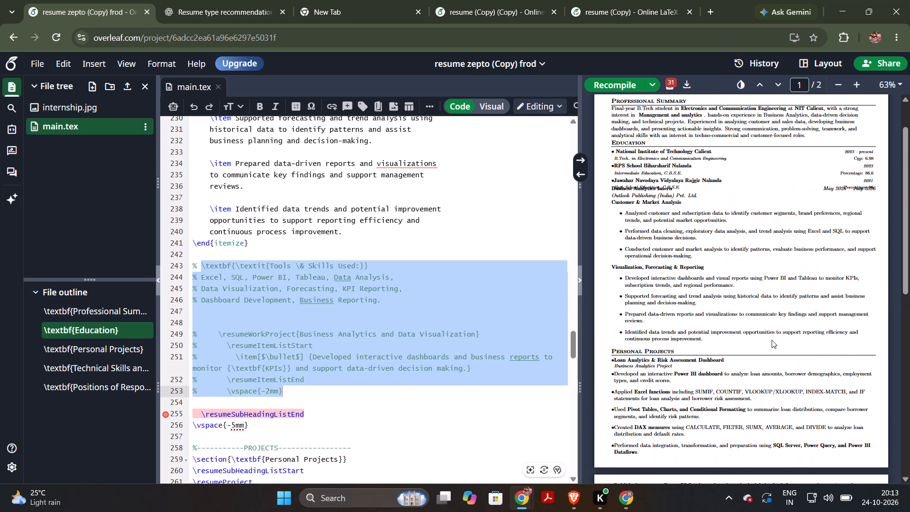
double_click(677, 187)
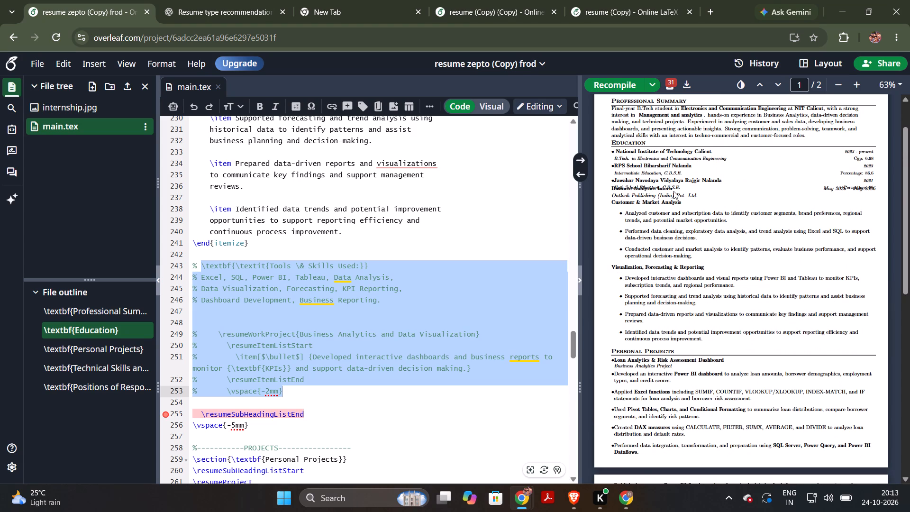
left_click(532, 227)
double_click(655, 193)
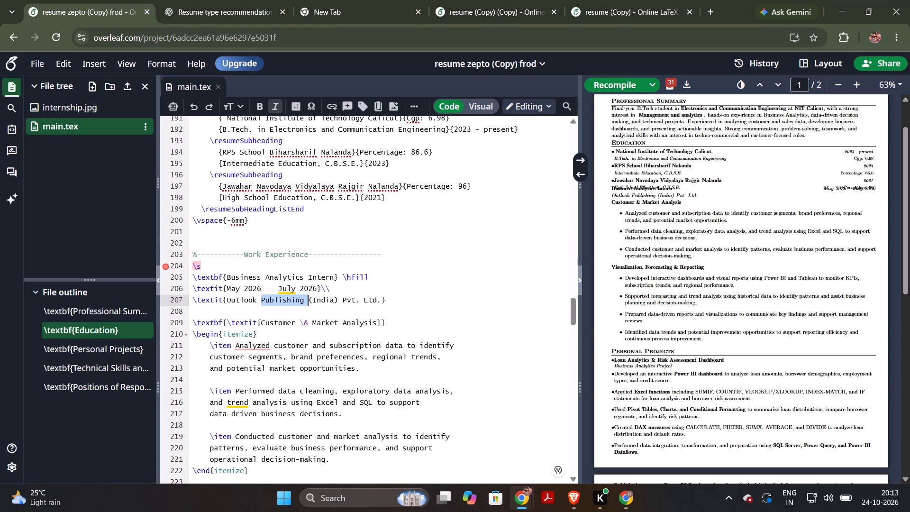
scroll(508, 296, "up", 1)
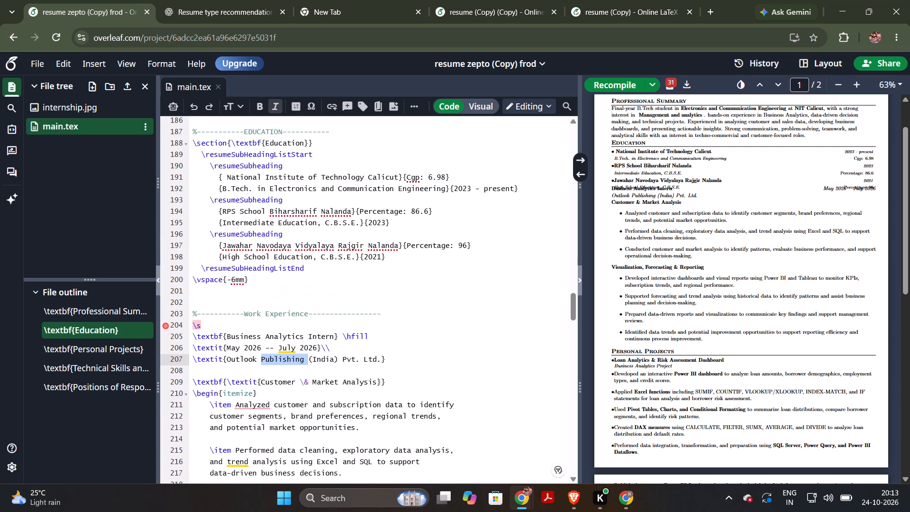
scroll(508, 296, "down", 2)
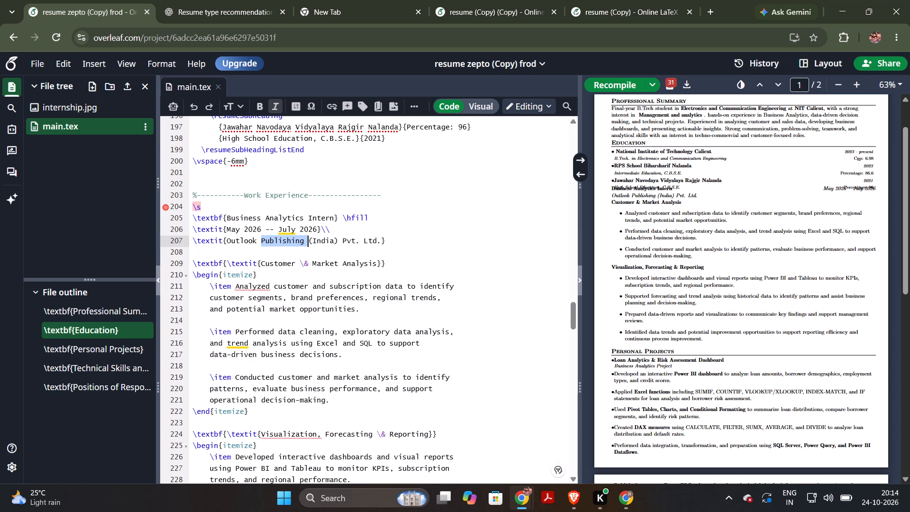
Examine the opening lines of the Work Experience code, from \s through the Outlook Publishing line, against the top of the compiled resume.
left_click_drag(192, 204, 335, 246)
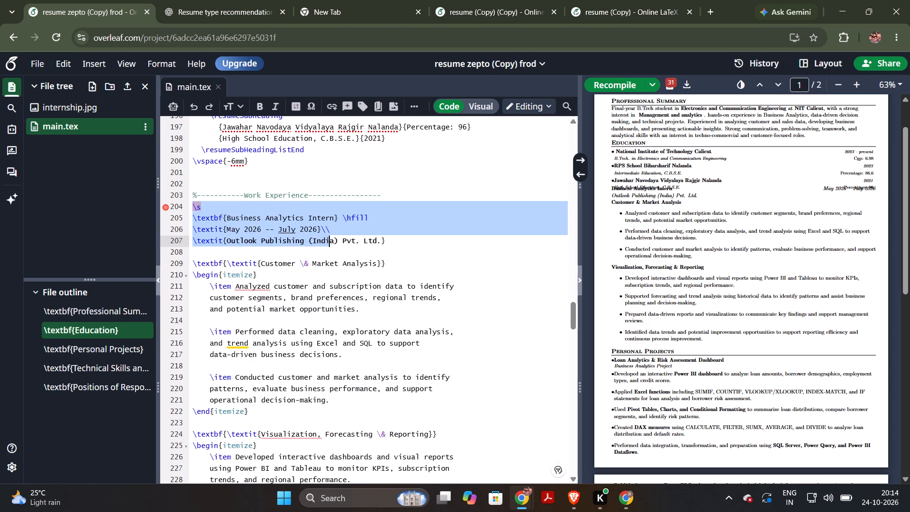
left_click_drag(335, 246, 405, 246)
double_click(405, 246)
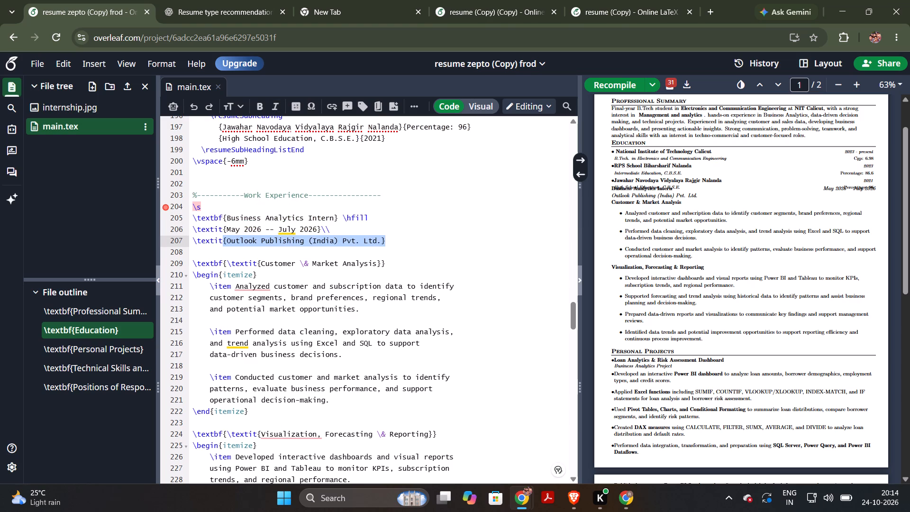
left_click_drag(191, 203, 400, 247)
left_click(400, 247)
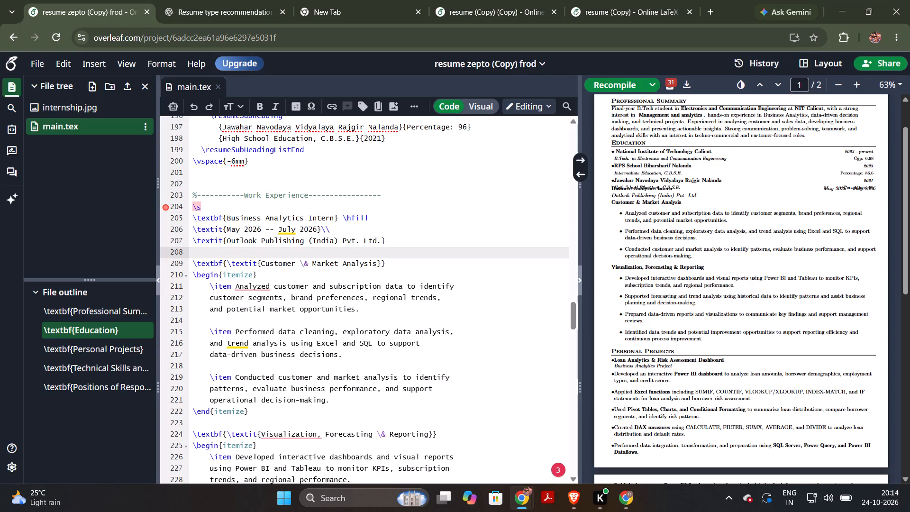
scroll(716, 285, "up", 1)
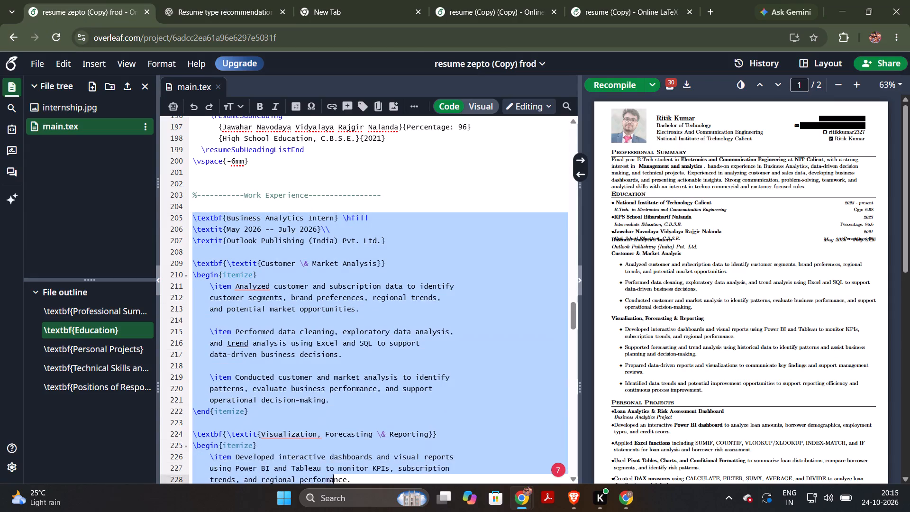
left_click_drag(337, 490, 356, 453)
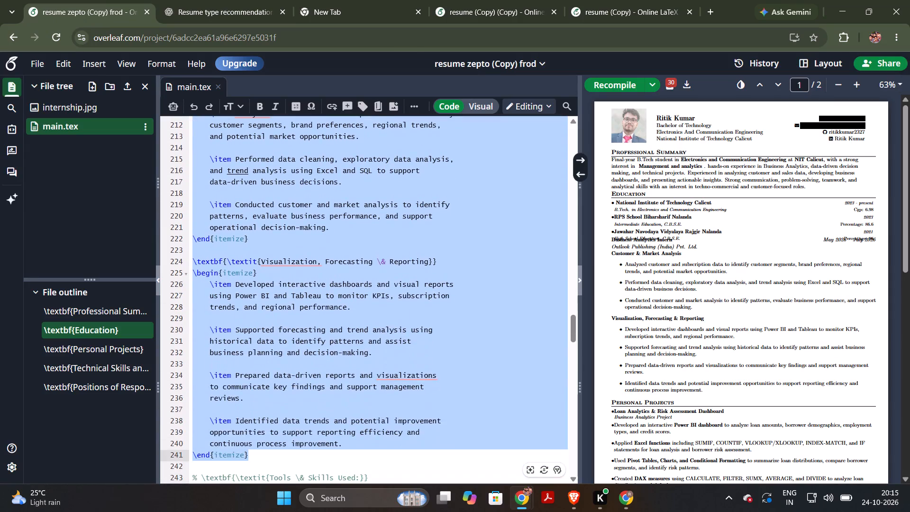
left_click_drag(356, 453, 381, 418)
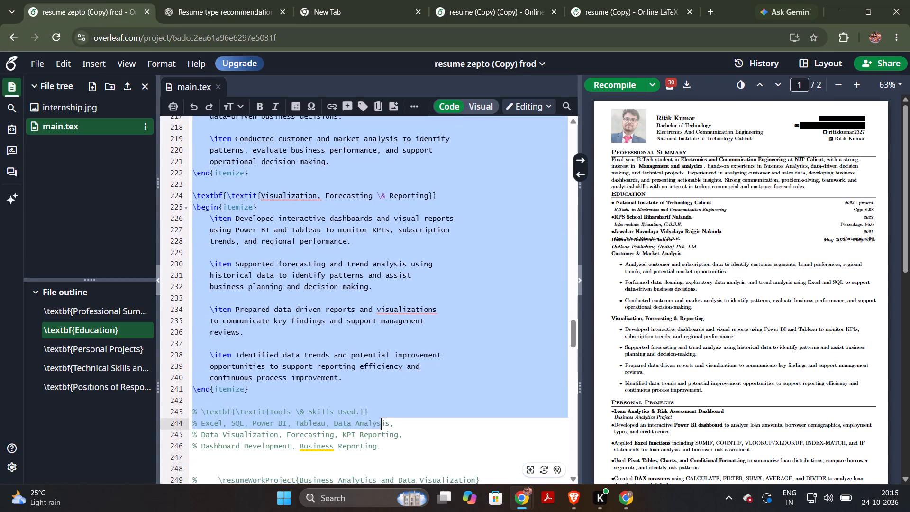
left_click_drag(381, 418, 382, 402)
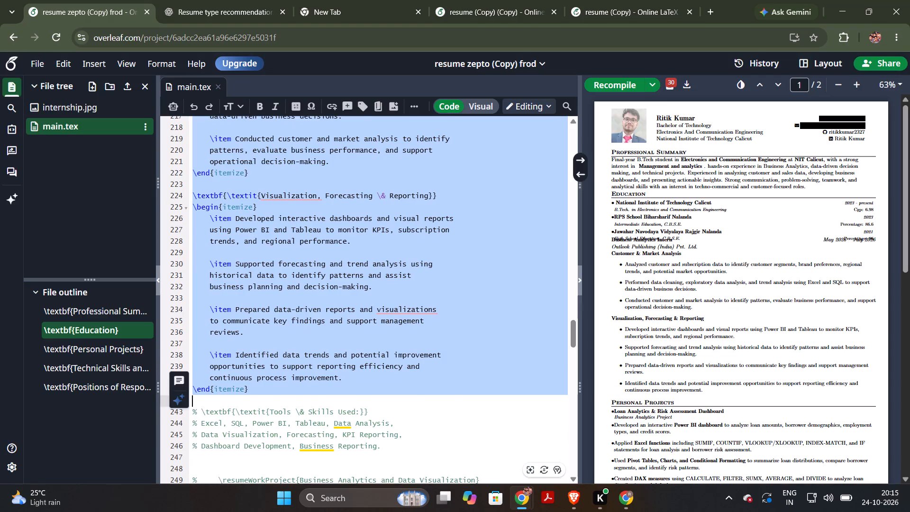
key("ctrl+v")
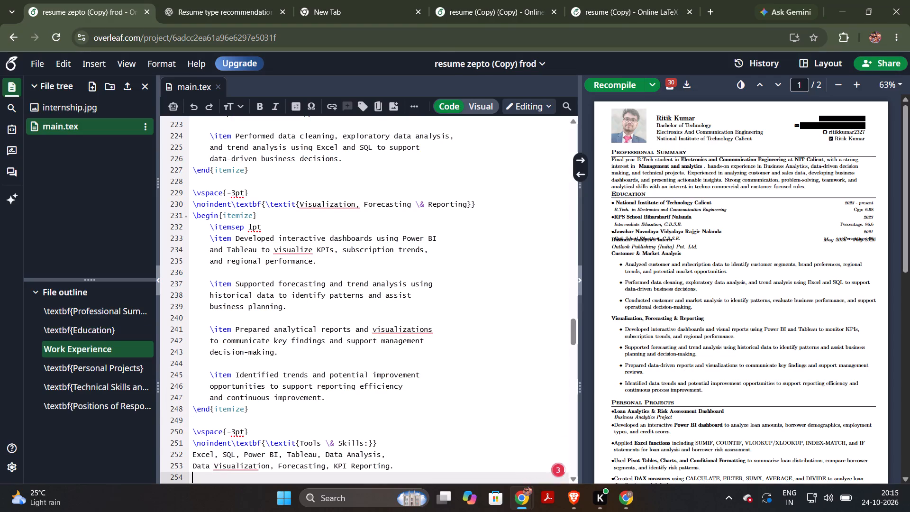
Delete the Tools & Skills lines below the Visualization, Forecasting & Reporting list in main.tex and recompile the resume.
scroll(363, 356, "down", 1)
left_click_drag(190, 369, 374, 418)
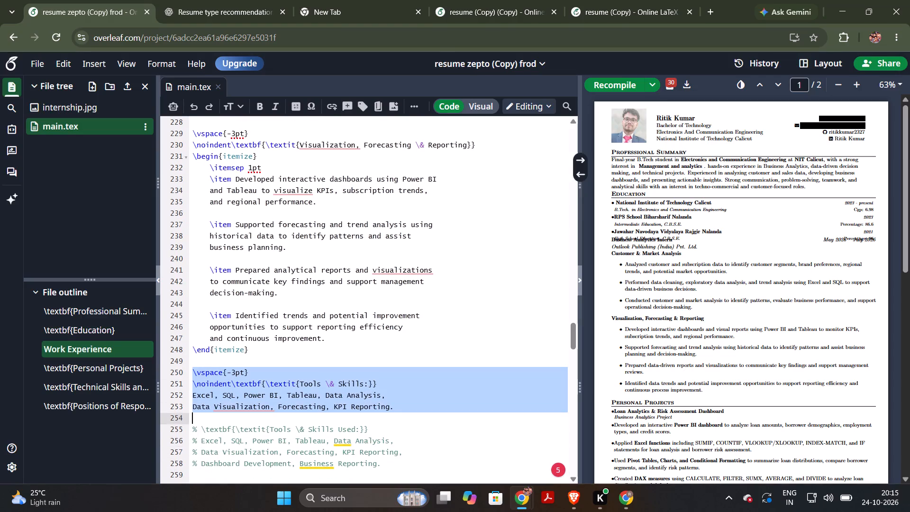
left_click_drag(374, 418, 377, 418)
key("BackSpace")
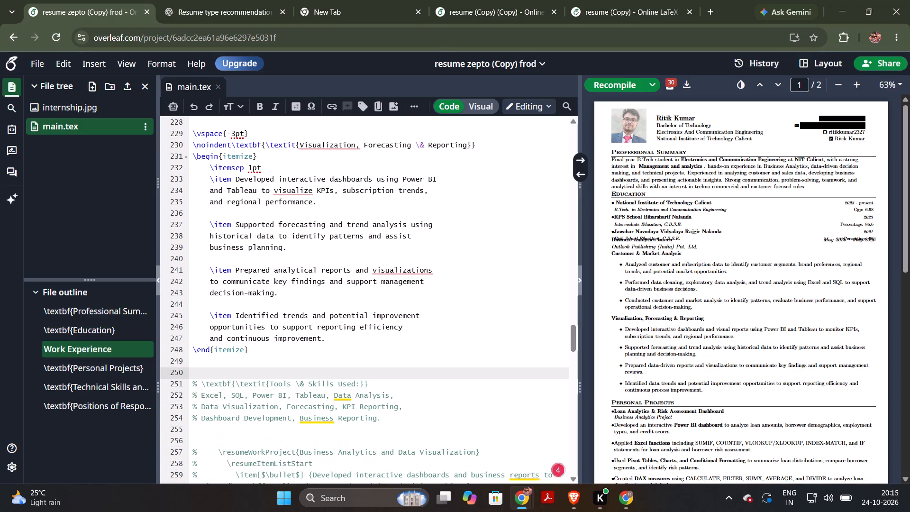
scroll(371, 220, "up", 1)
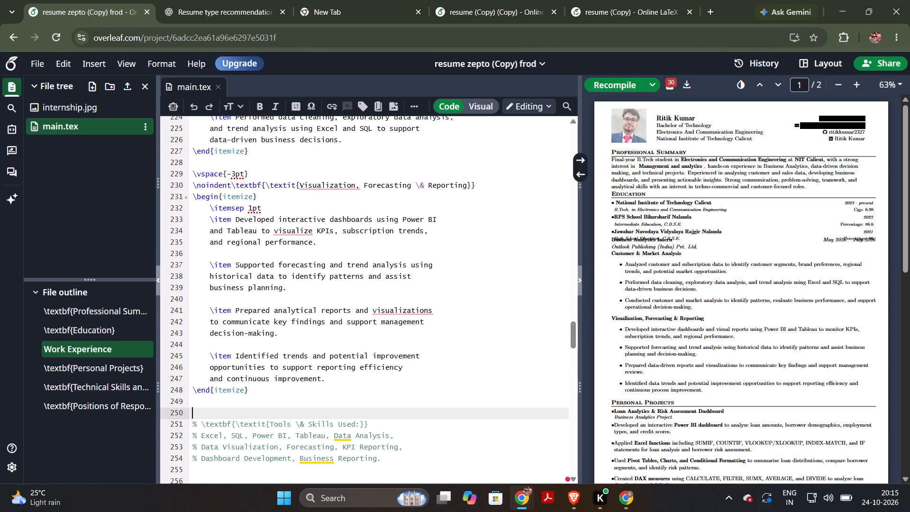
scroll(372, 220, "up", 3)
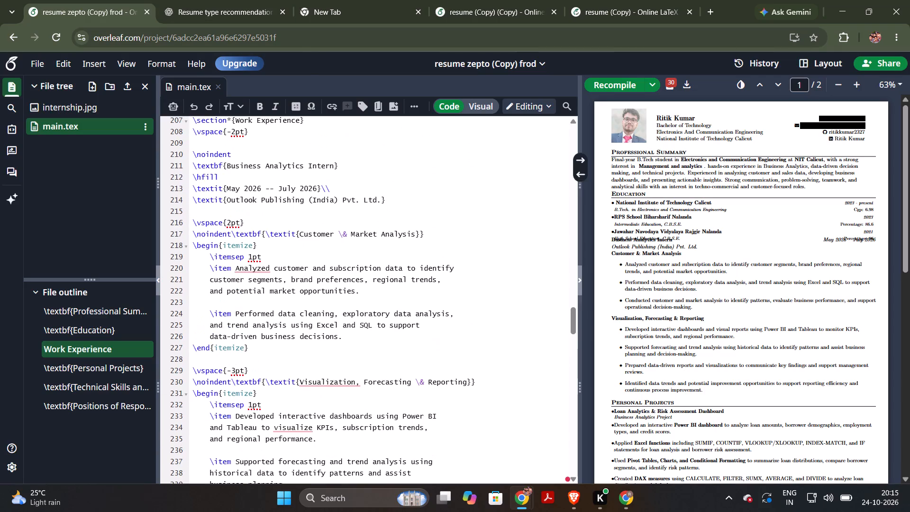
scroll(372, 220, "up", 1)
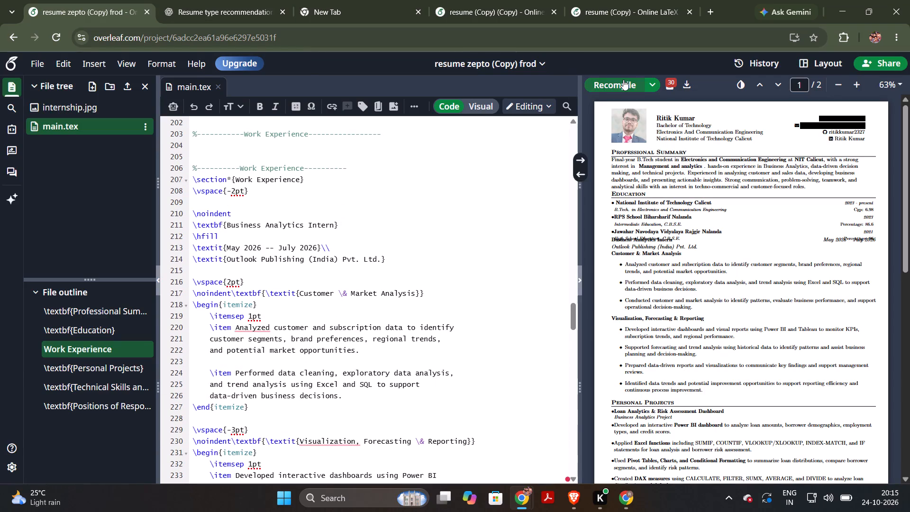
left_click(623, 80)
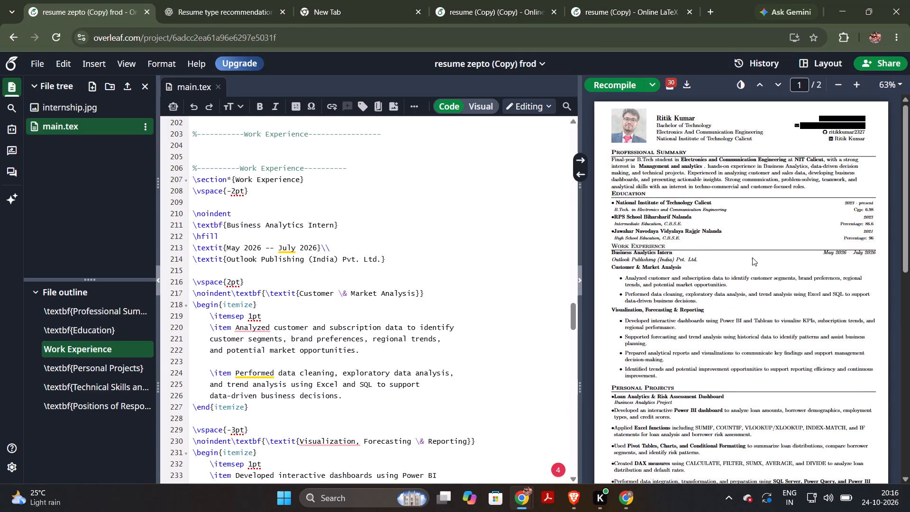
Delete the Tools & Software entry from the Technical Skills and Interests section of main.tex and recompile the resume.
scroll(746, 259, "down", 3)
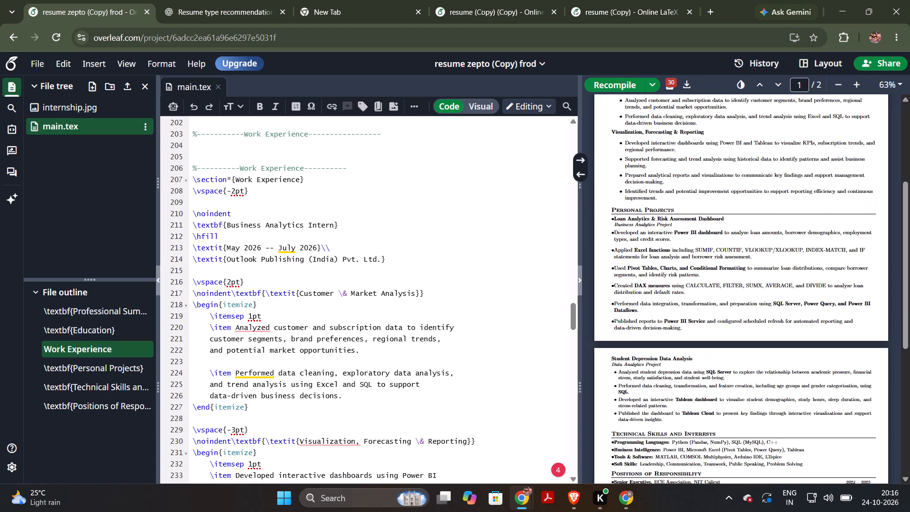
scroll(746, 259, "down", 3)
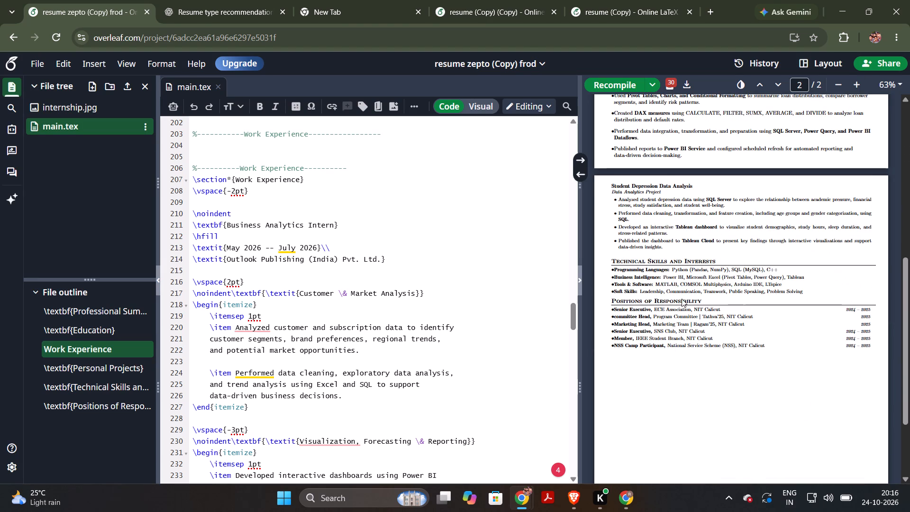
triple_click(693, 277)
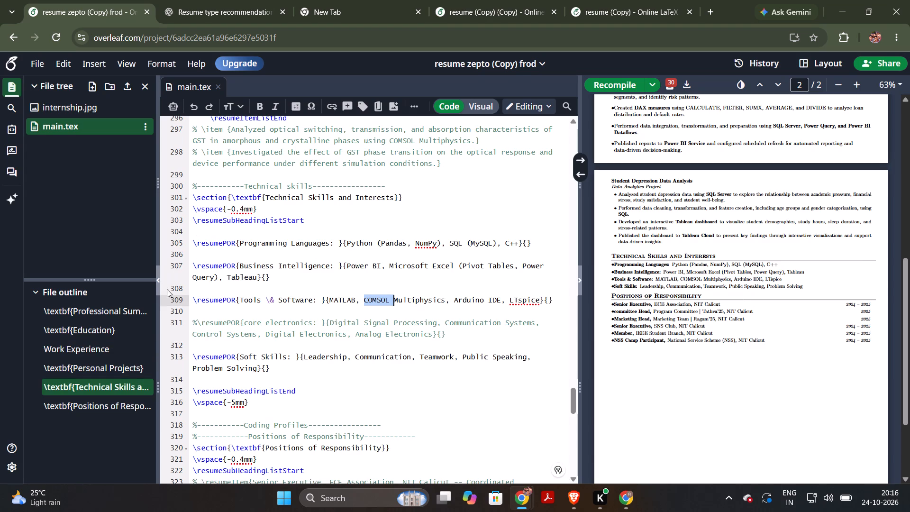
left_click_drag(191, 298, 468, 324)
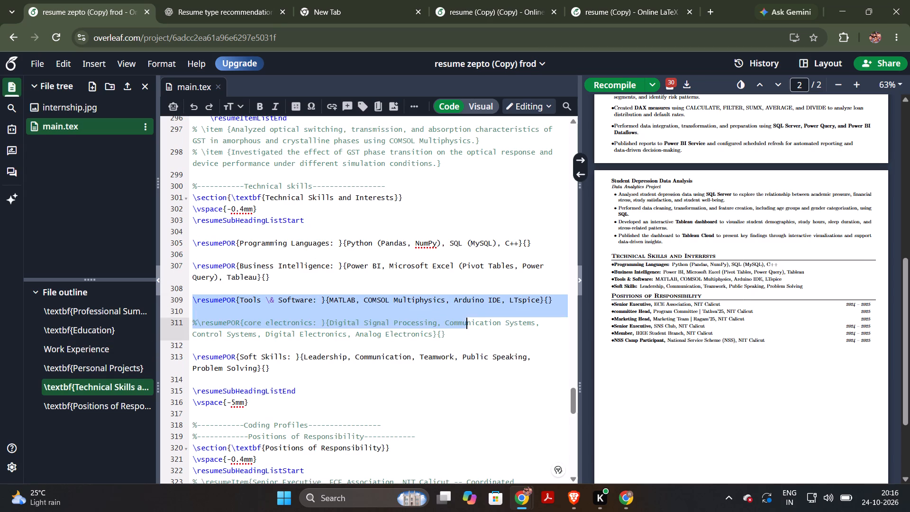
left_click_drag(468, 324, 486, 324)
left_click(521, 314)
double_click(550, 306)
double_click(554, 305)
left_click(556, 304)
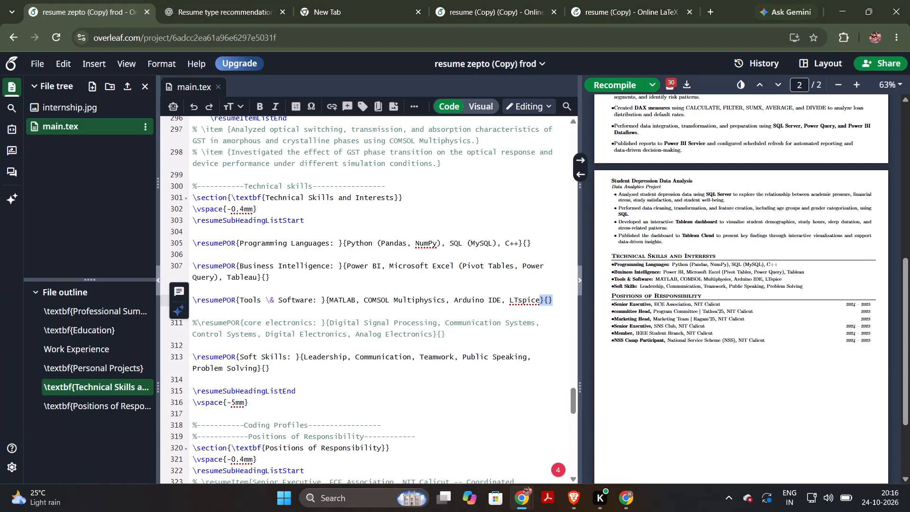
left_click_drag(191, 296, 400, 319)
left_click_drag(400, 319, 416, 306)
left_click(416, 305)
triple_click(421, 299)
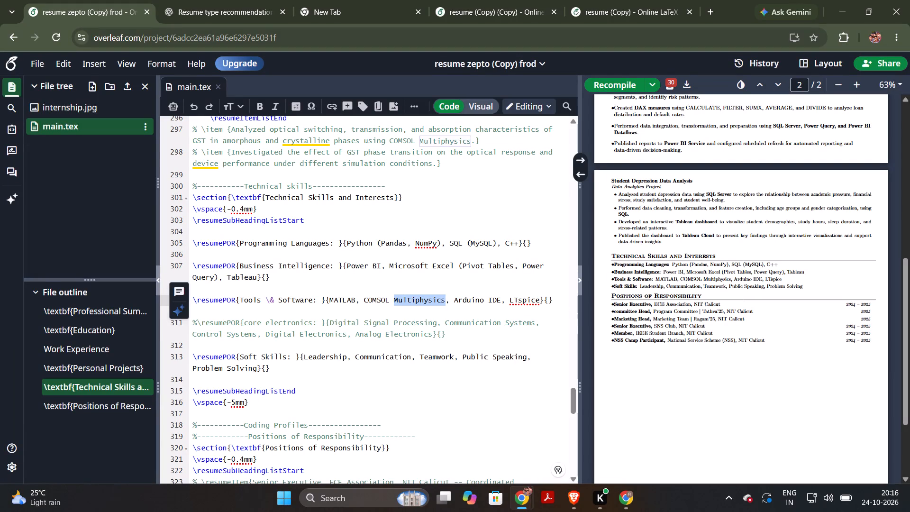
left_click_drag(559, 297, 396, 286)
left_click(396, 286)
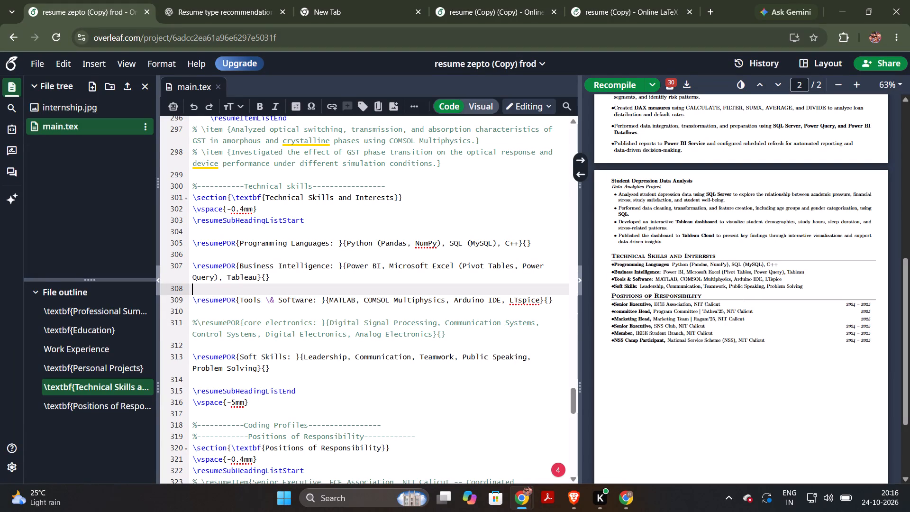
left_click_drag(191, 296, 245, 307)
left_click_drag(249, 307, 273, 309)
left_click_drag(302, 311, 354, 316)
left_click_drag(358, 317, 407, 312)
left_click_drag(408, 312, 417, 306)
left_click(418, 305)
double_click(421, 302)
left_click_drag(426, 298, 519, 307)
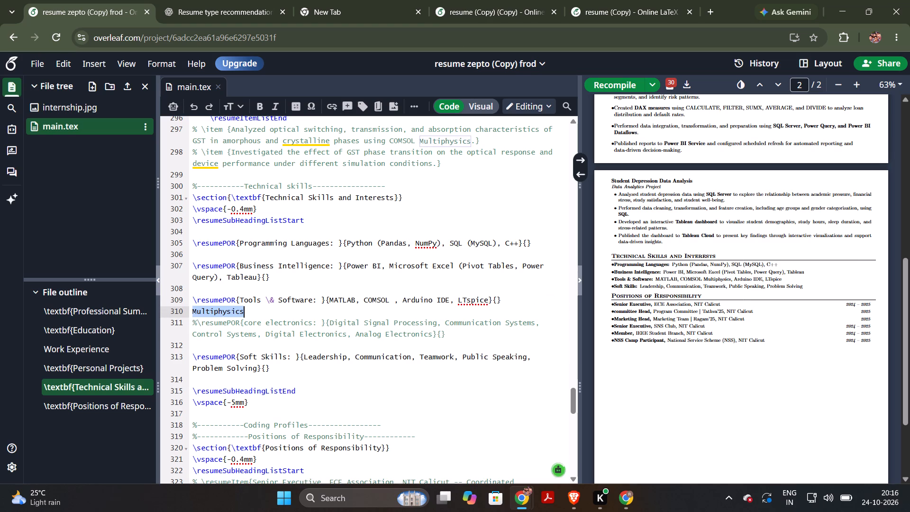
double_click(494, 295)
left_click_drag(494, 295, 448, 293)
left_click_drag(448, 293, 456, 312)
left_click_drag(456, 312, 460, 304)
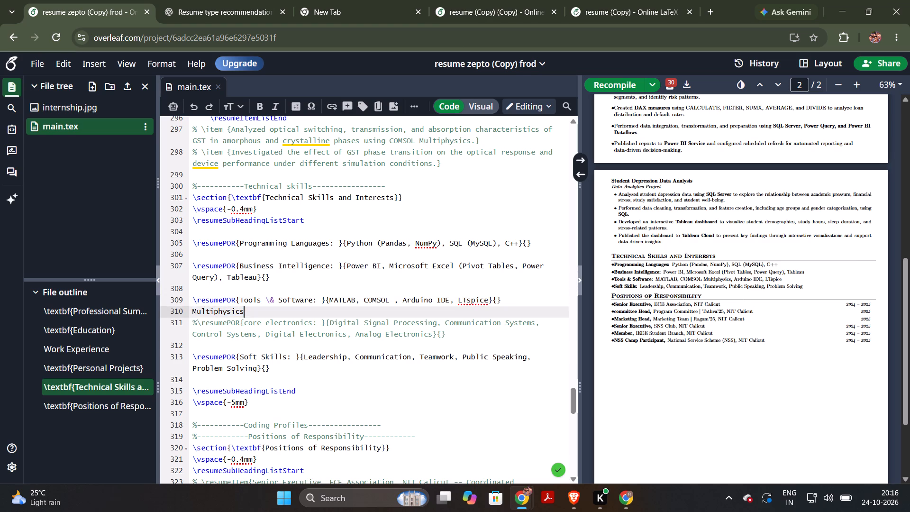
left_click_drag(460, 304, 462, 302)
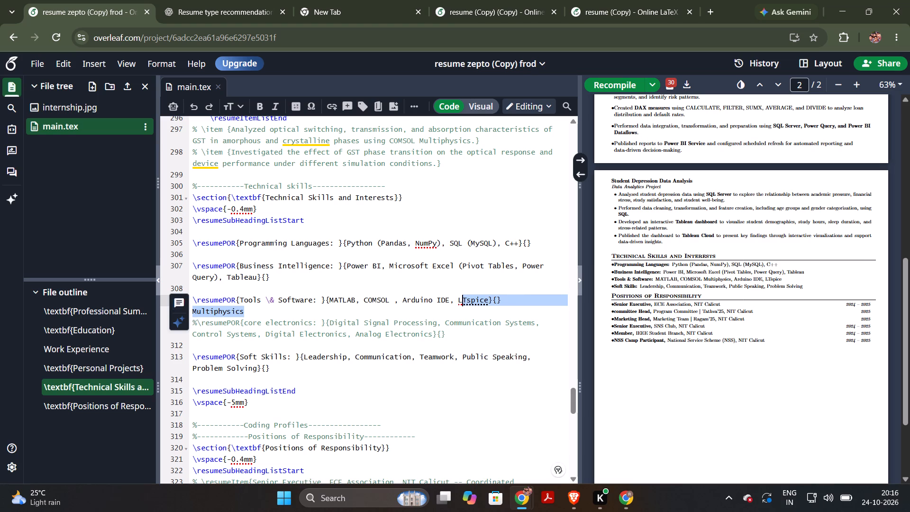
left_click_drag(191, 296, 252, 310)
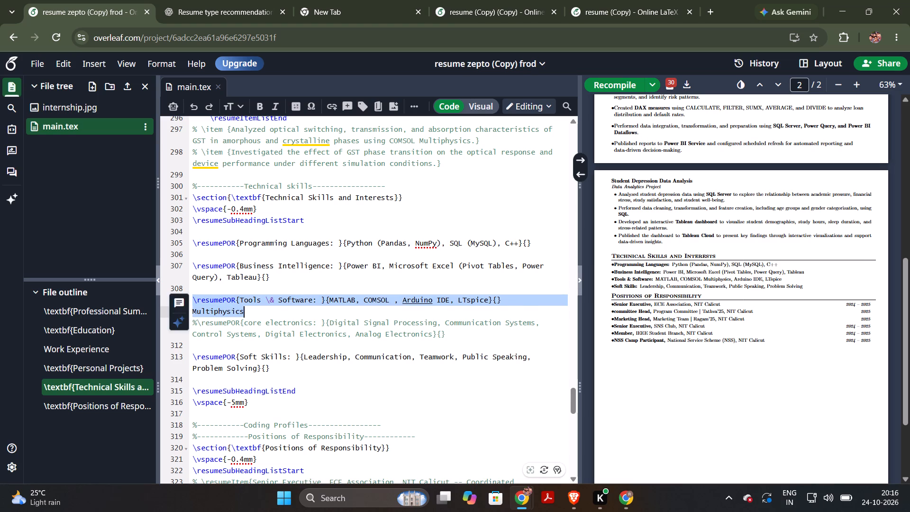
key("BackSpace")
left_click(616, 85)
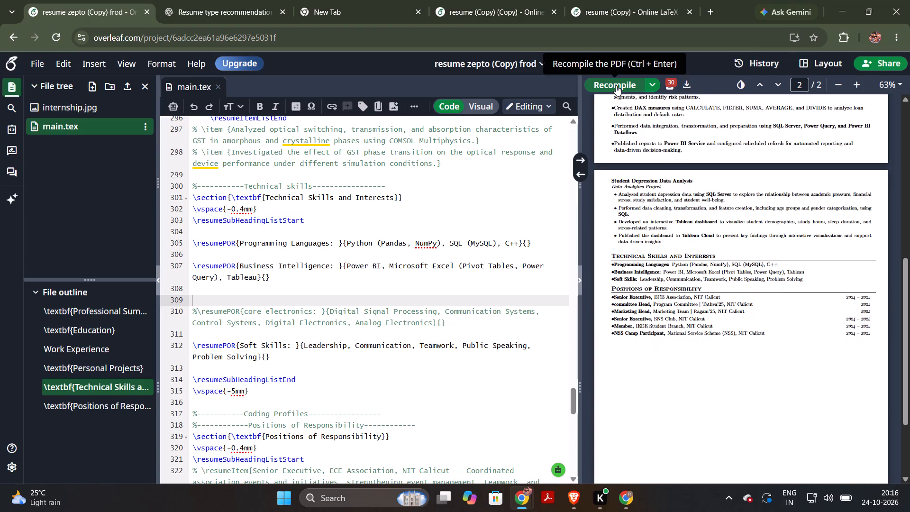
scroll(710, 201, "up", 8)
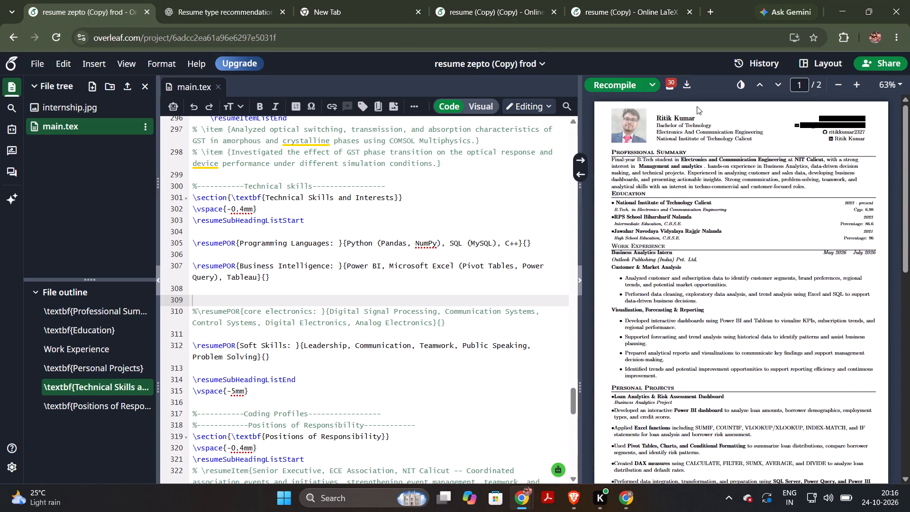
scroll(712, 231, "down", 9)
scroll(712, 231, "up", 9)
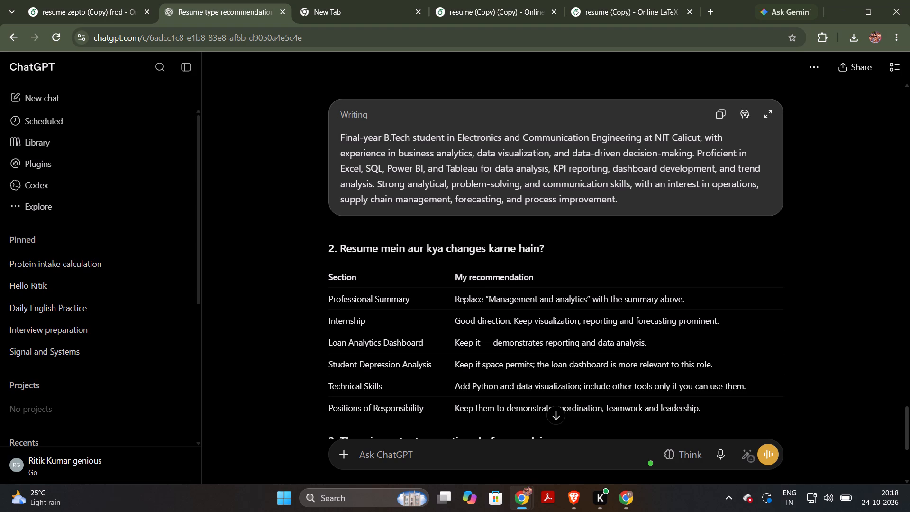
Copy ChatGPT's rewritten summary, paste it over the Professional Summary paragraph in the Overleaf resume's main.tex, and recompile.
left_click(723, 112)
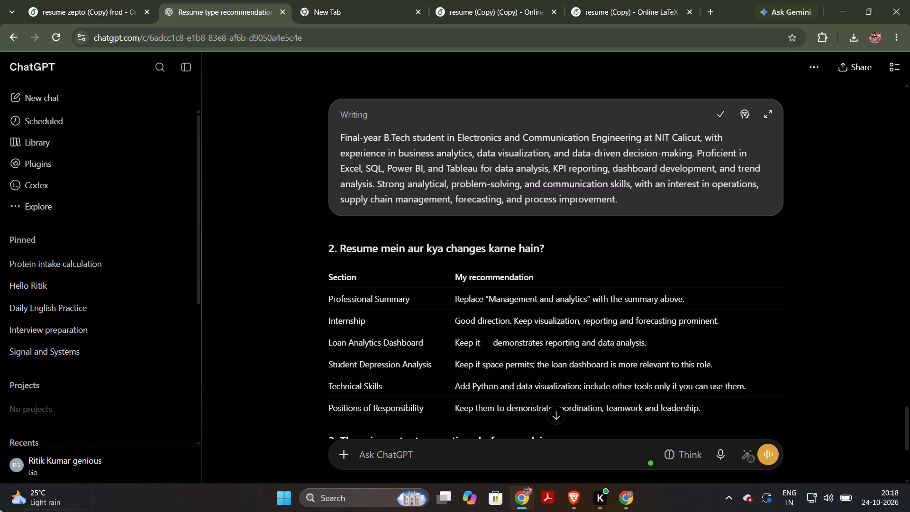
triple_click(105, 11)
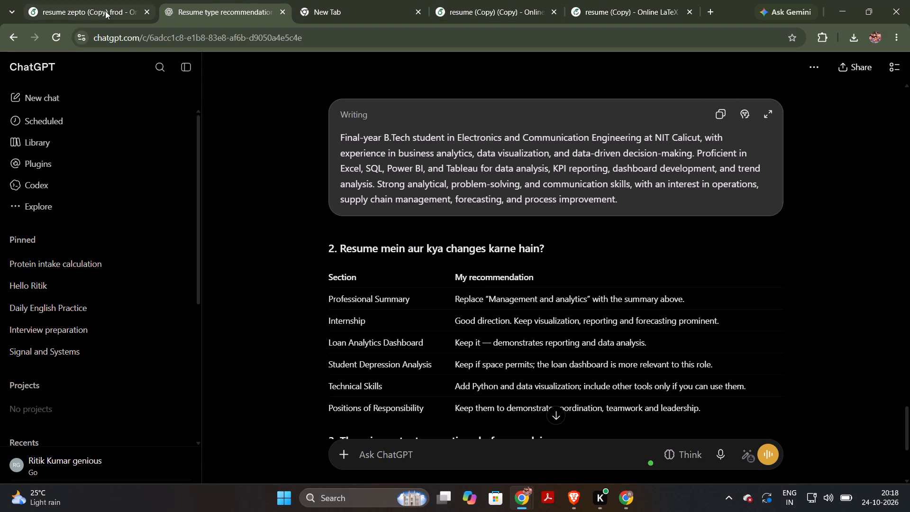
scroll(422, 342, "up", 1)
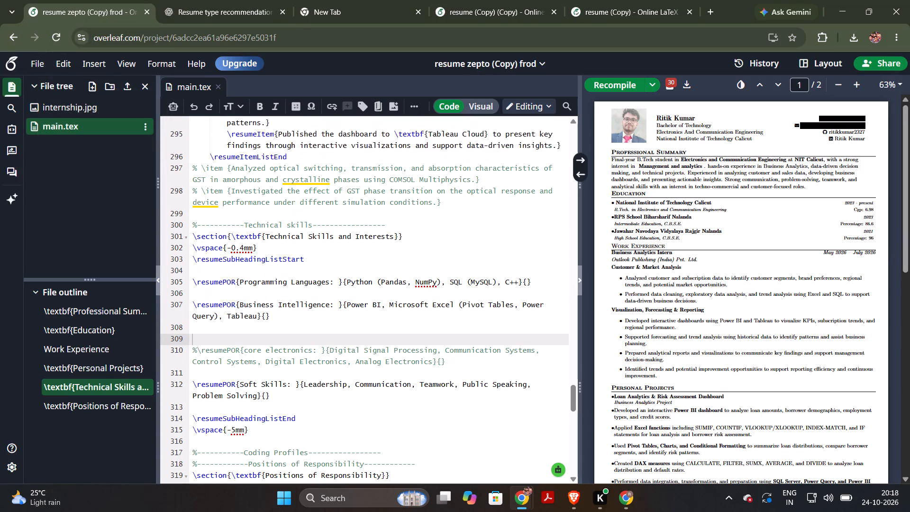
scroll(422, 342, "up", 1)
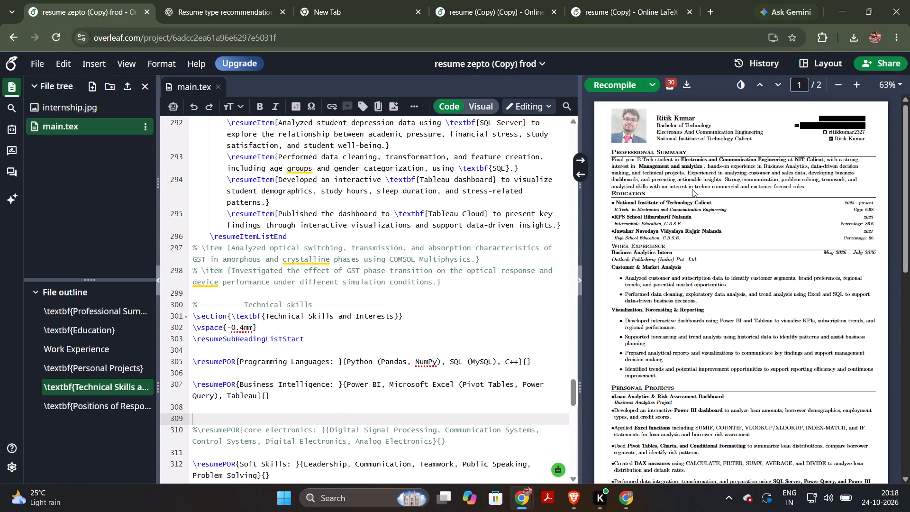
double_click(700, 176)
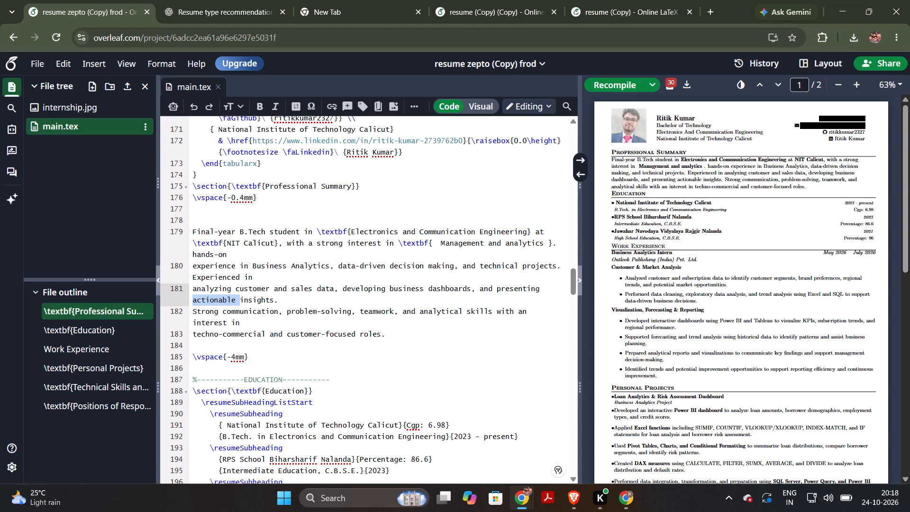
left_click_drag(193, 228, 399, 347)
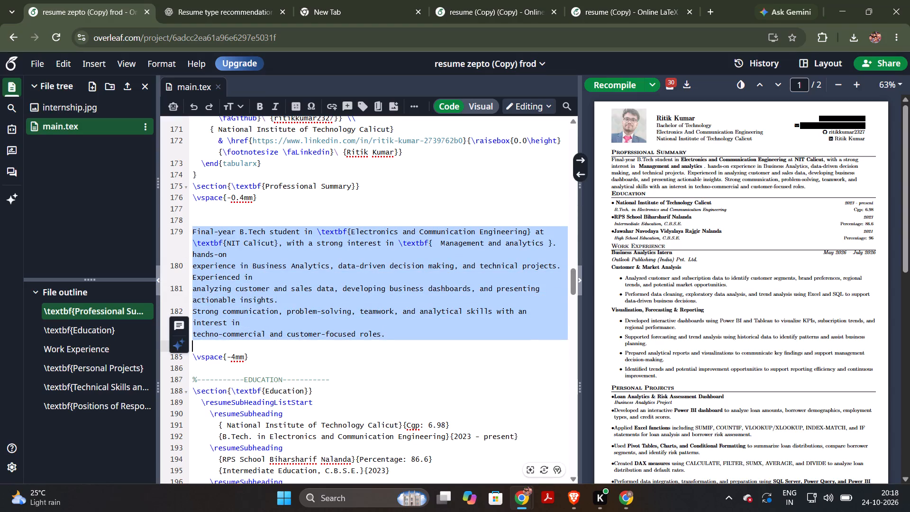
key("ctrl+v")
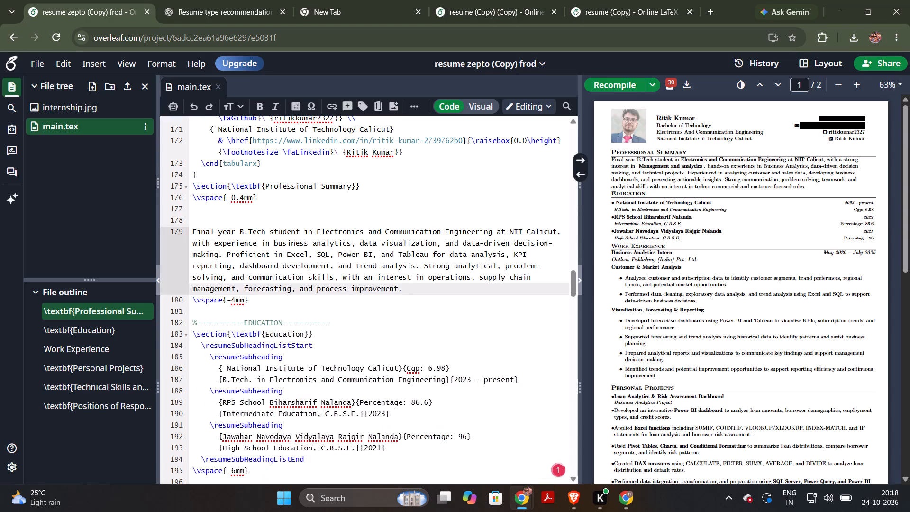
left_click(609, 88)
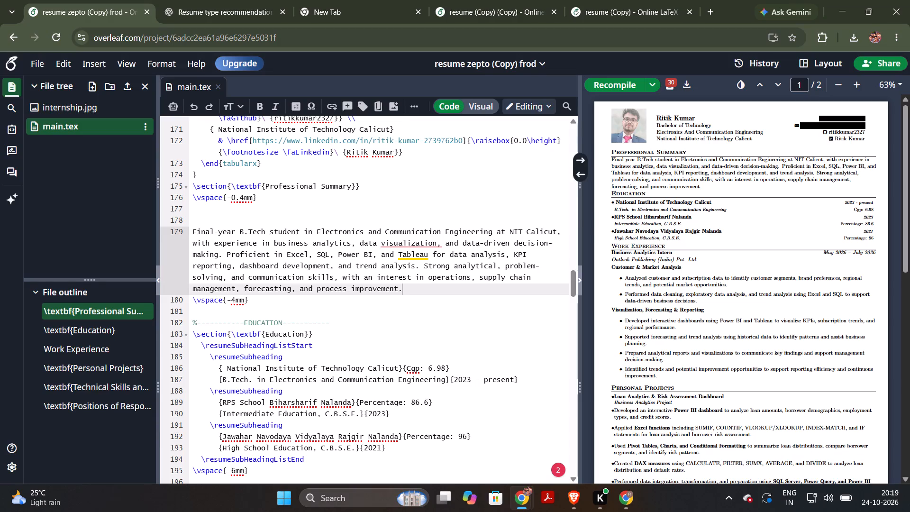
Make "data visualization" bold in the professional summary by wrapping it as {\textbf{data visualization}}, and recompile.
left_click(358, 243)
key("shift+braceleft")
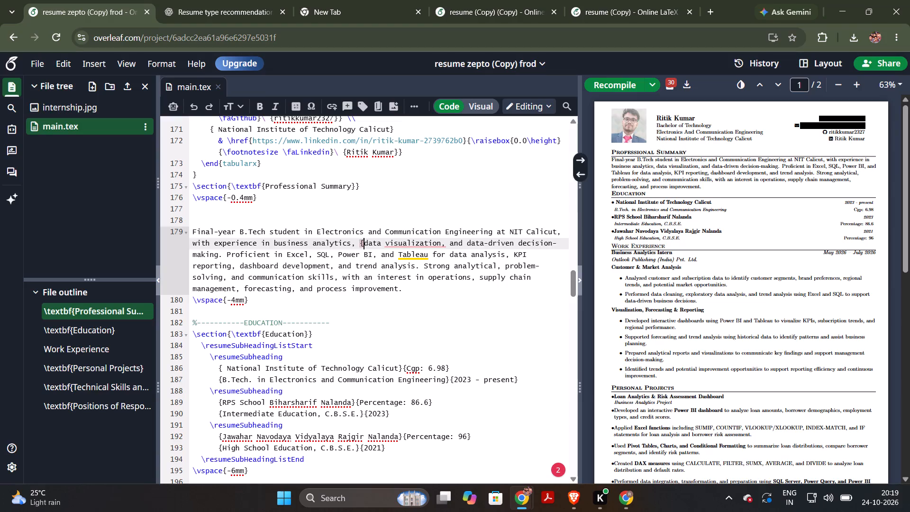
key("Right")
key("Right")
key("Right")
key("Right")
key("Right")
key("Right")
key("Right")
key("Right")
key("ctrl+Right")
key("shift+braceright")
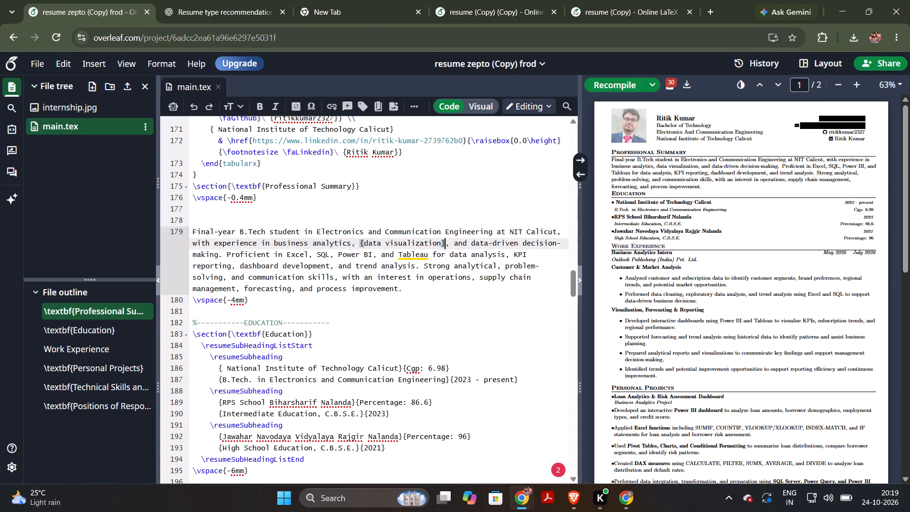
key("Left")
key("Left")
key("Left")
key("Left")
key("Left")
key("Left")
key("Left")
key("Left")
key("Left")
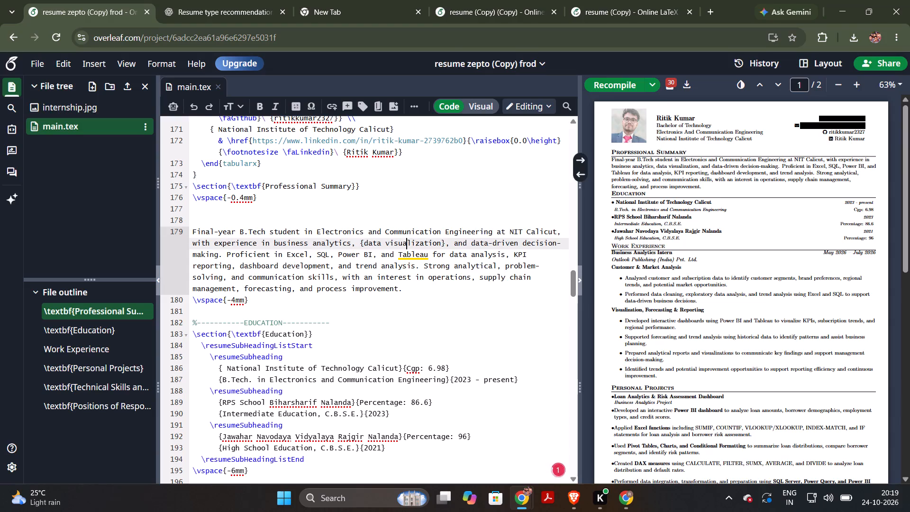
key("Left")
key("Left")
key("Left")
key("Left")
key("Left")
key("Left")
key("Left")
key("Left")
key("Left")
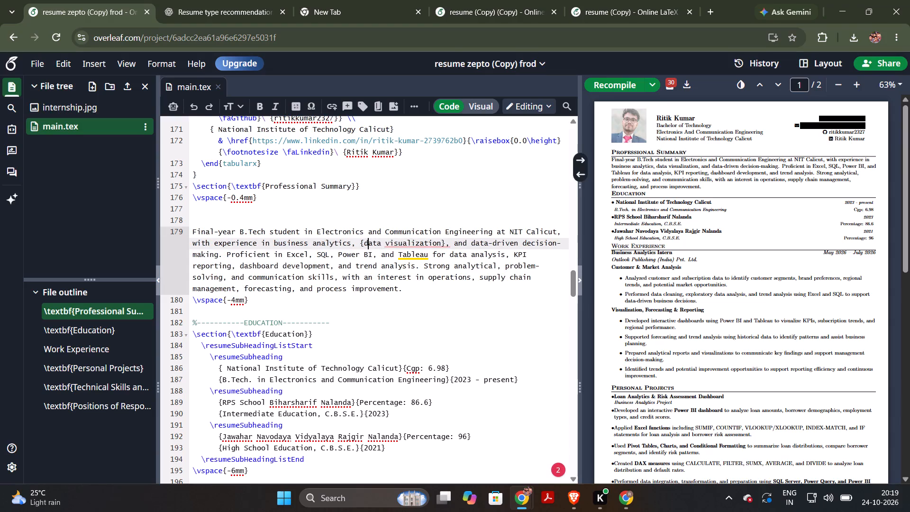
key("Left")
key("backslash")
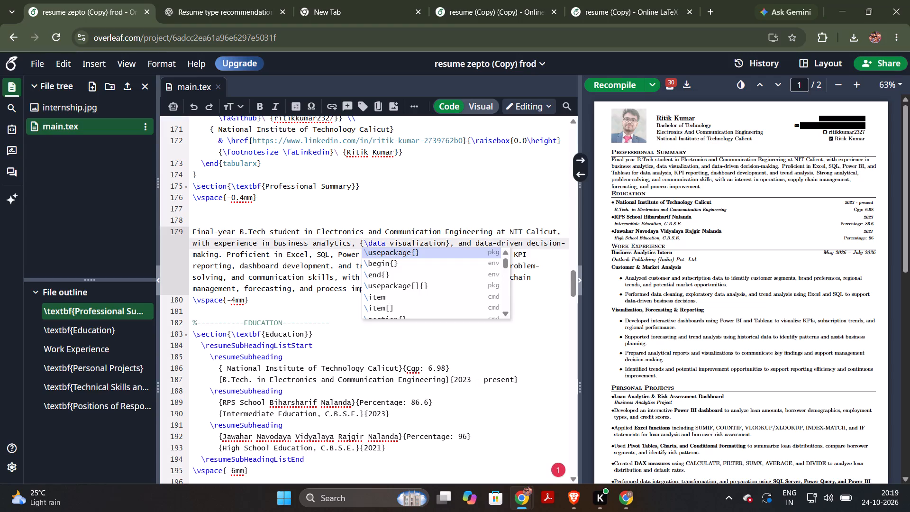
type("text")
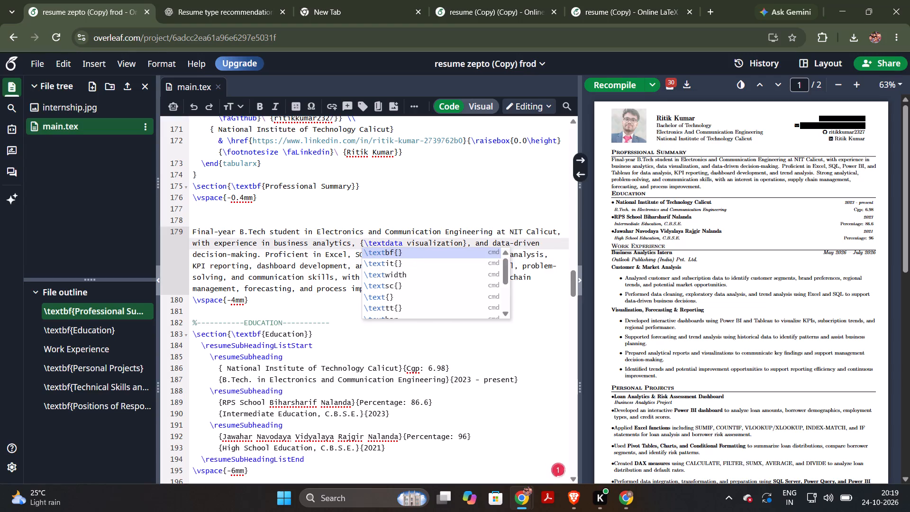
left_click(406, 253)
left_click(403, 243)
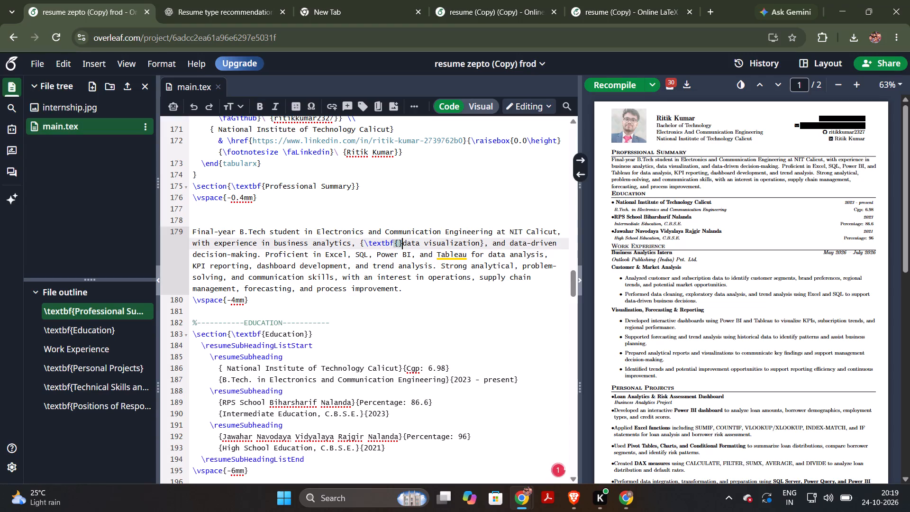
key("BackSpace")
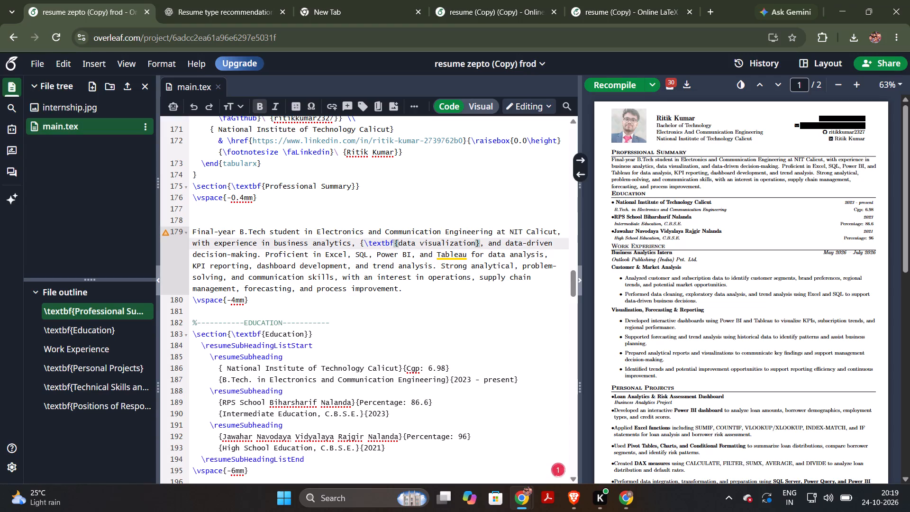
left_click(474, 240)
key("shift+braceright")
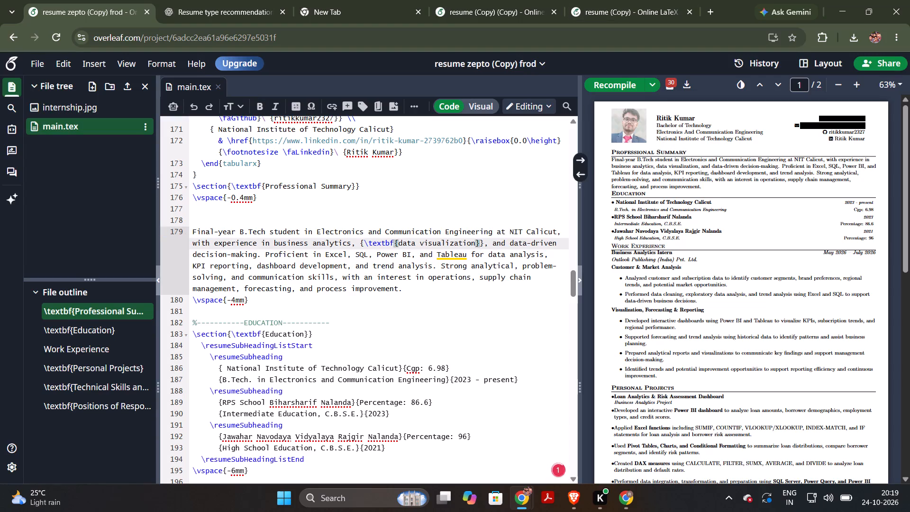
left_click(620, 84)
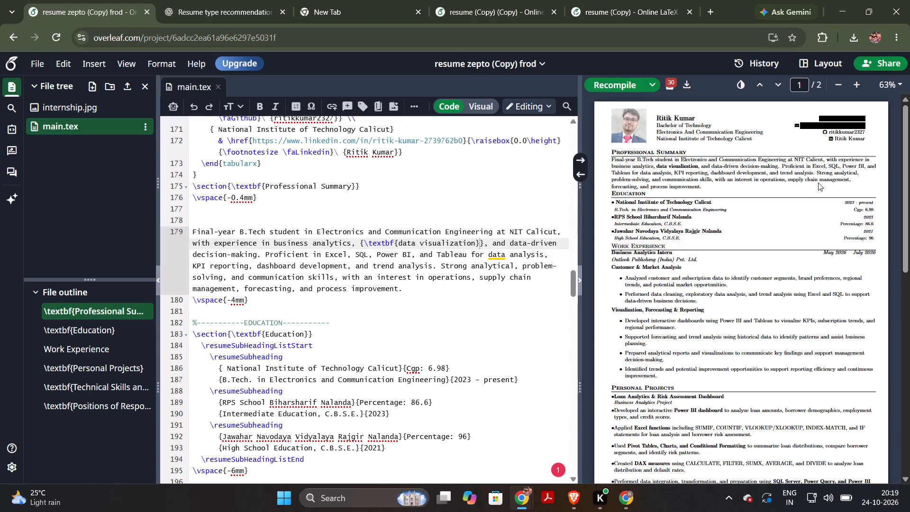
Make "KPI reporting" bold in the professional summary by wrapping it as \textbf{{KPI reporting}}.
double_click(693, 173)
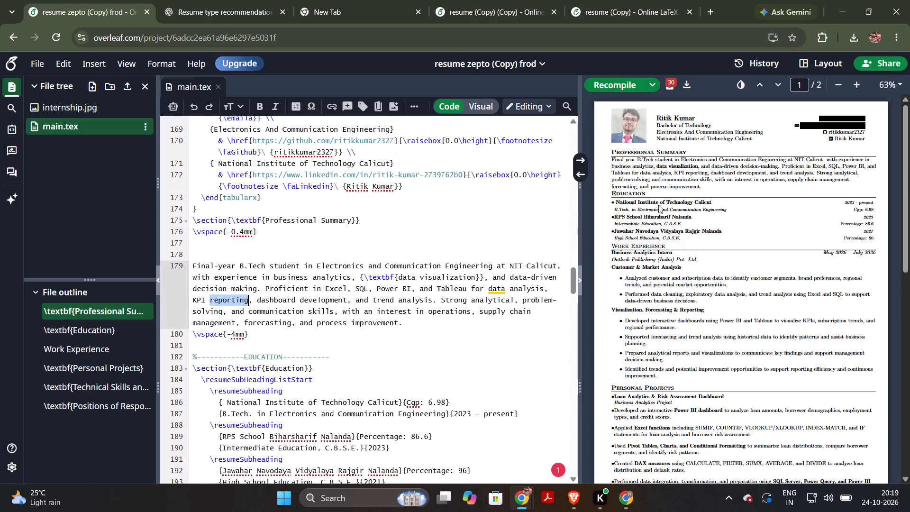
left_click(191, 298)
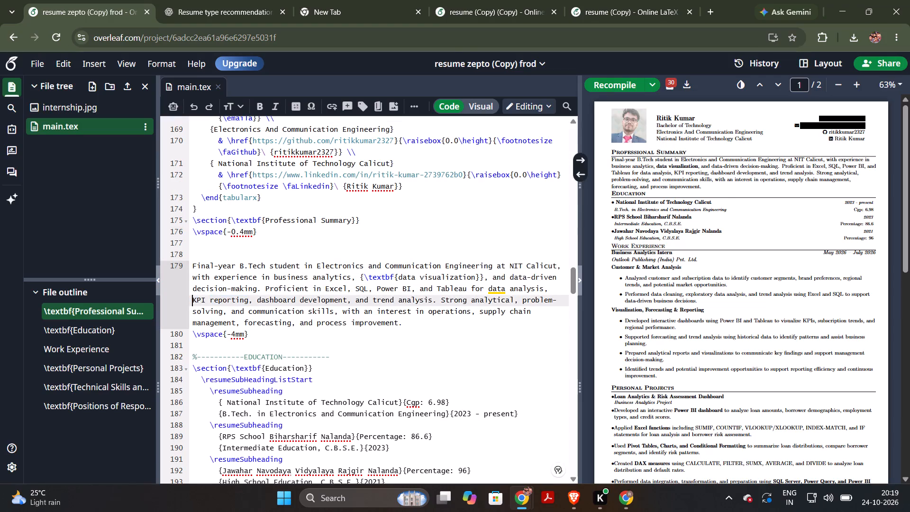
key("shift+braceleft")
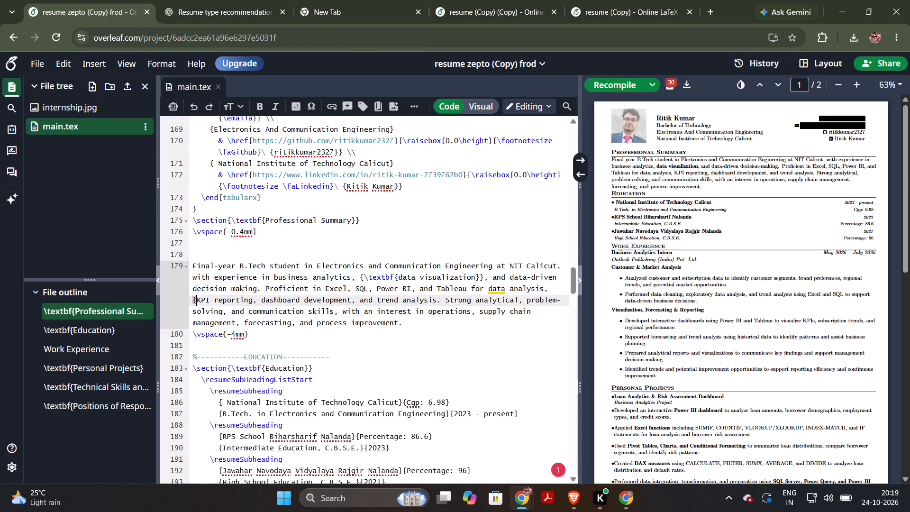
key("ctrl+Right")
key("ctrl+Right")
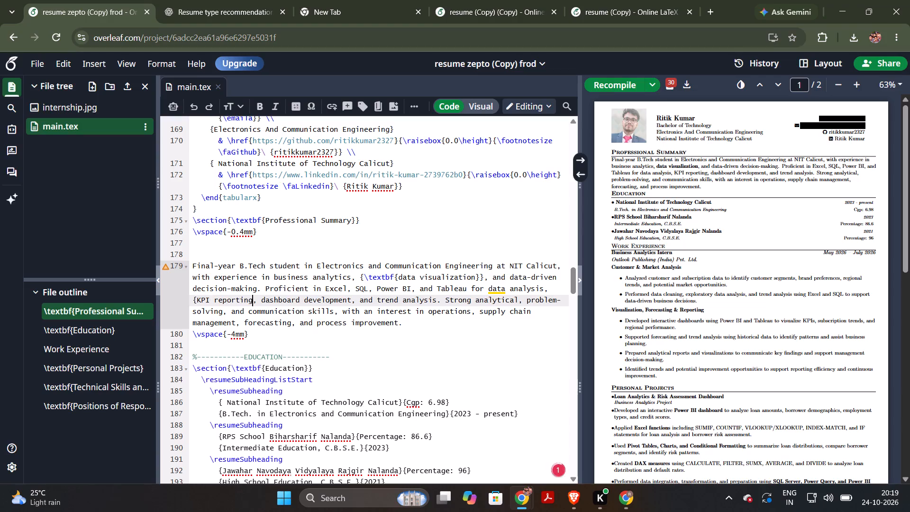
key("shift+braceright")
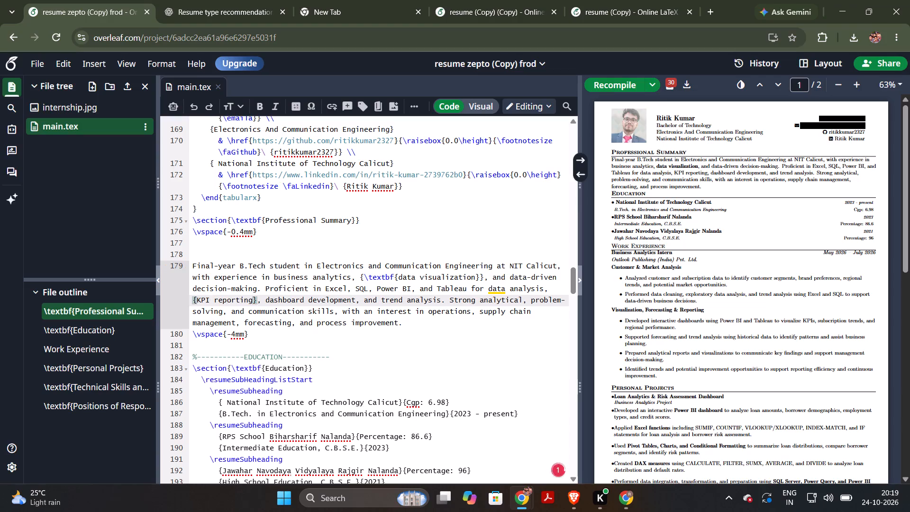
key("ctrl+Left")
key("ctrl+Left")
key("ctrl+Left")
key("ctrl+Left")
key("backslash")
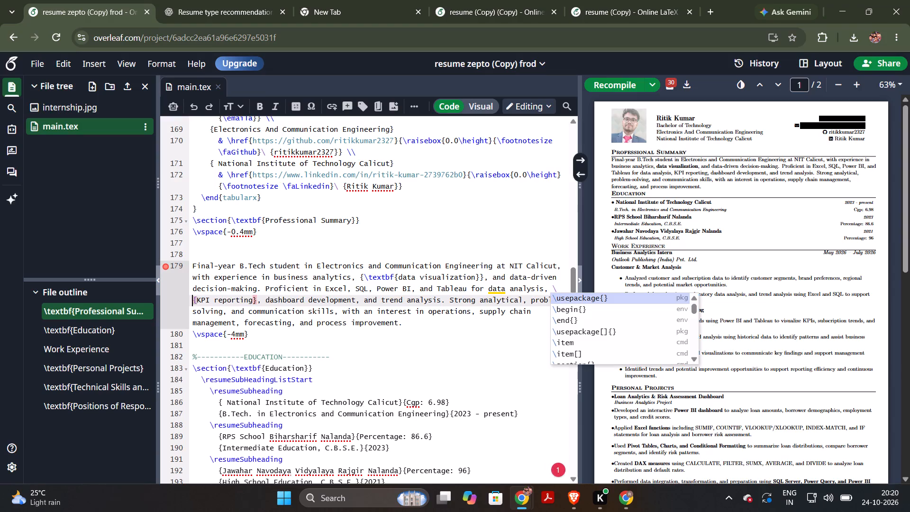
type("te")
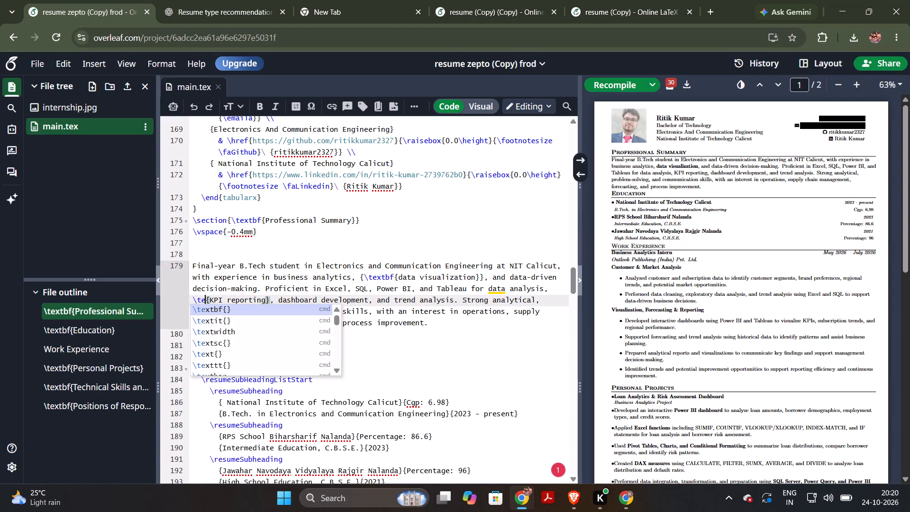
left_click(233, 311)
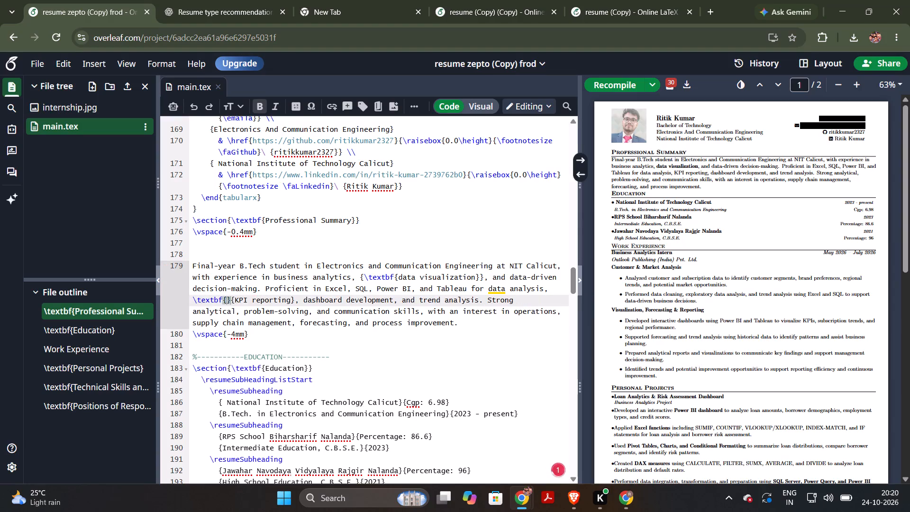
left_click(231, 299)
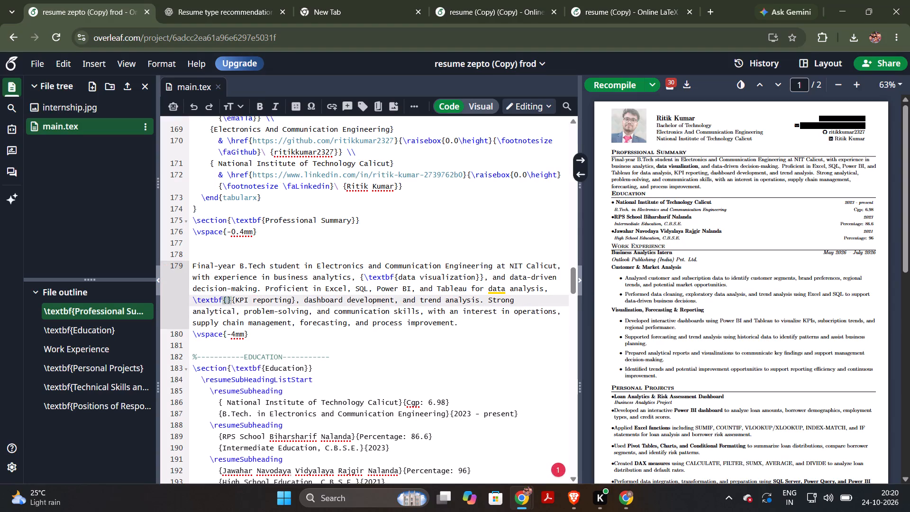
key("BackSpace")
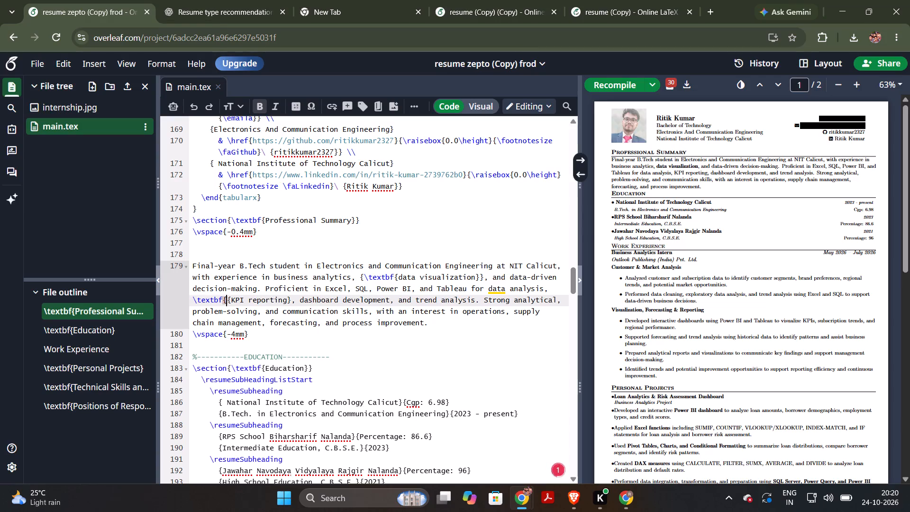
left_click(291, 301)
key("shift+braceright")
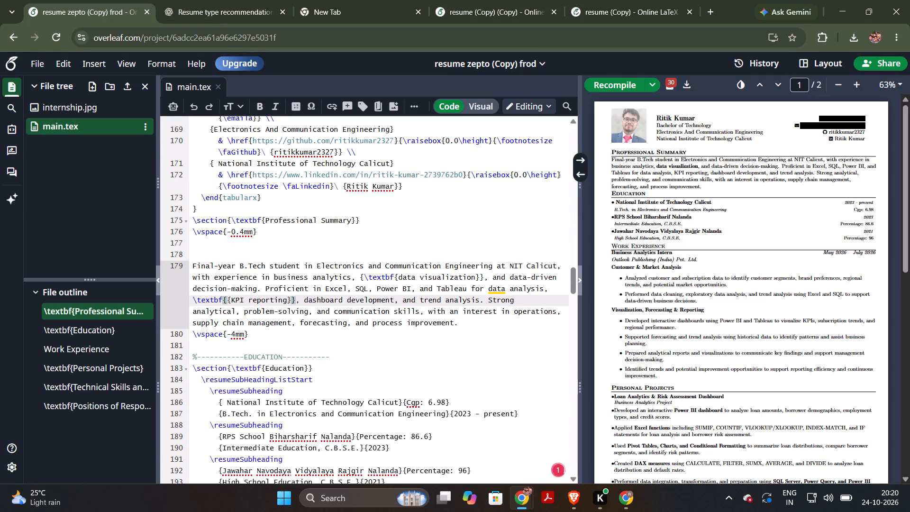
Wrap "dashboard development, and trend analysis" in the professional summary as {\textbf{dashboard development, and trend analysis}}.
left_click(304, 299)
key("shift+braceleft")
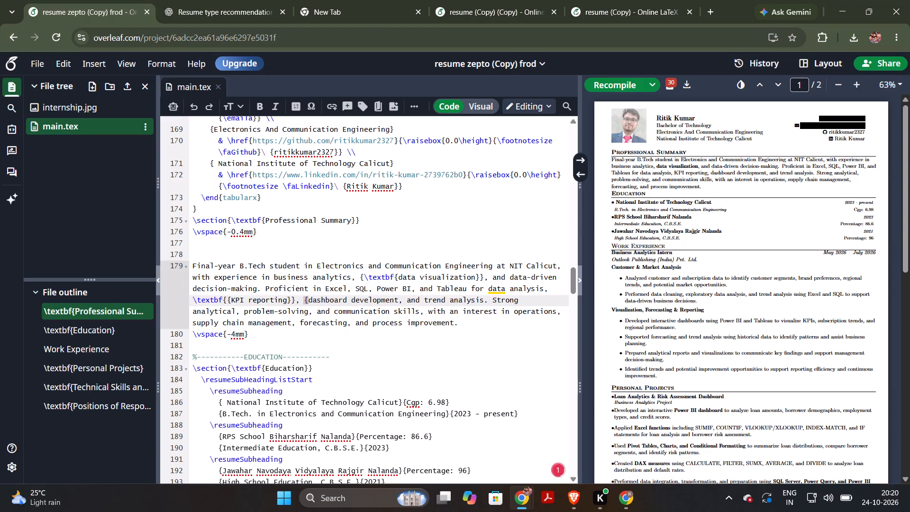
key("Left")
key("t")
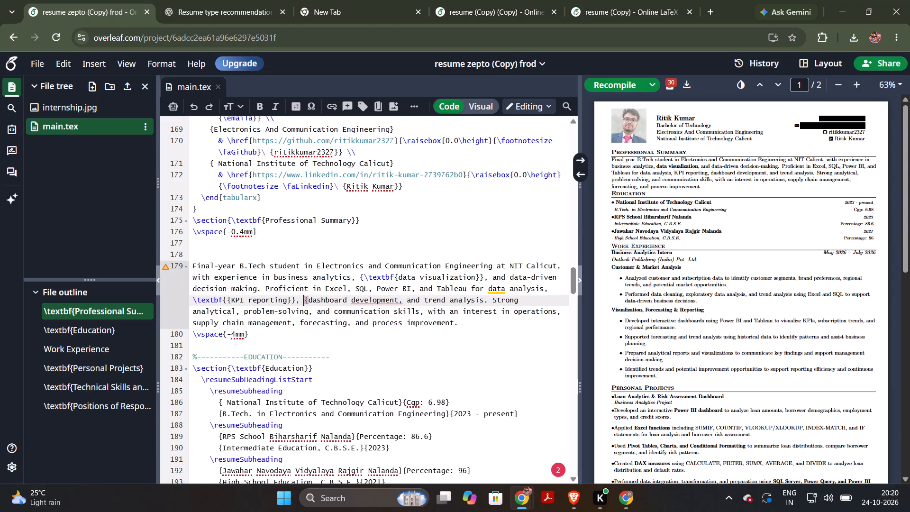
key("BackSpace")
key("Right")
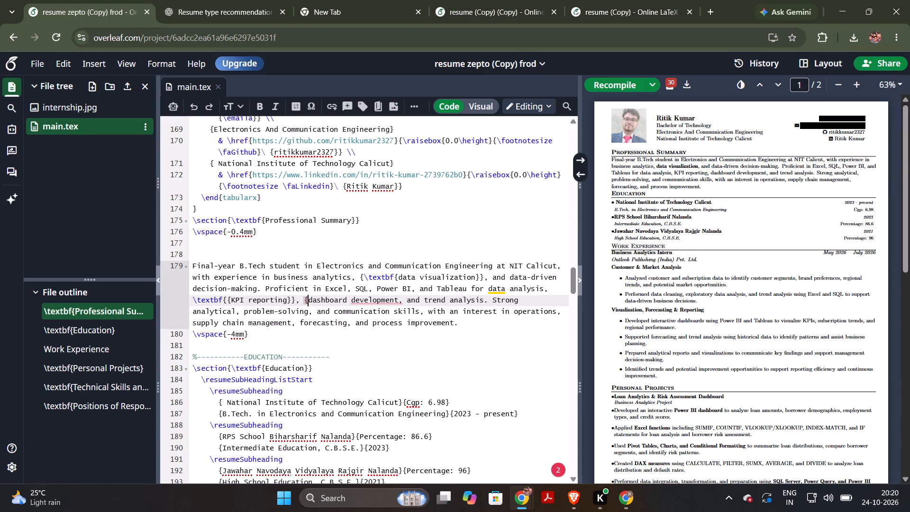
key("backslash")
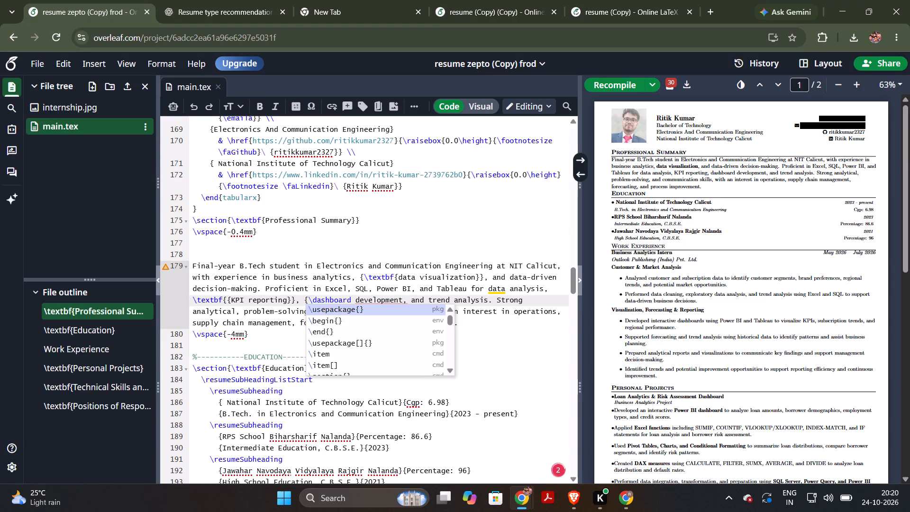
type("tex")
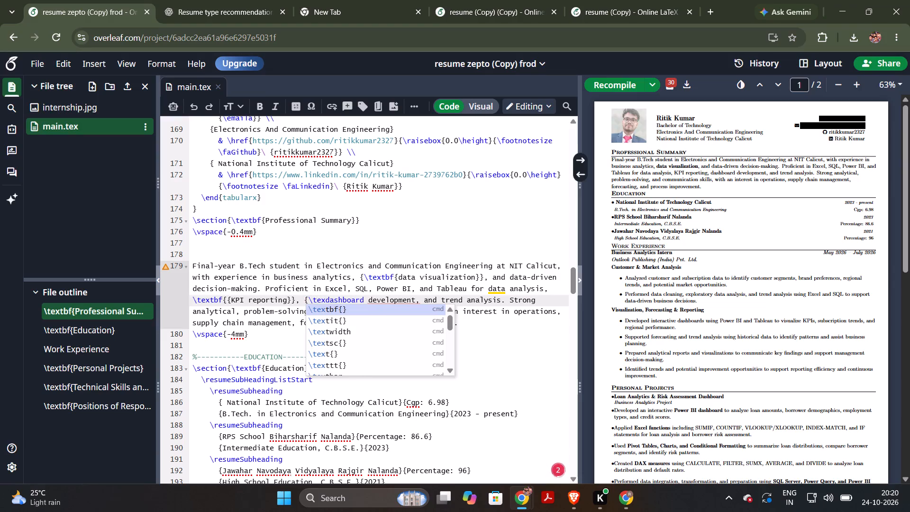
left_click(327, 312)
left_click(346, 297)
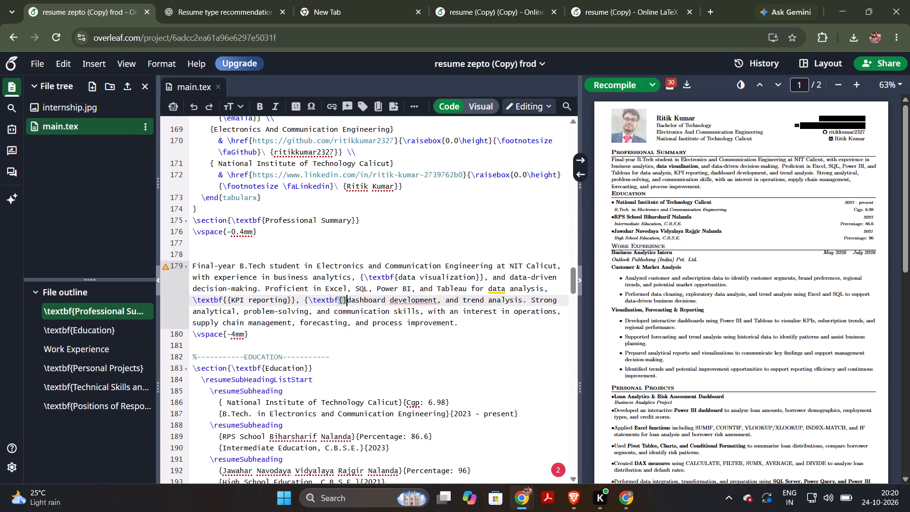
key("BackSpace")
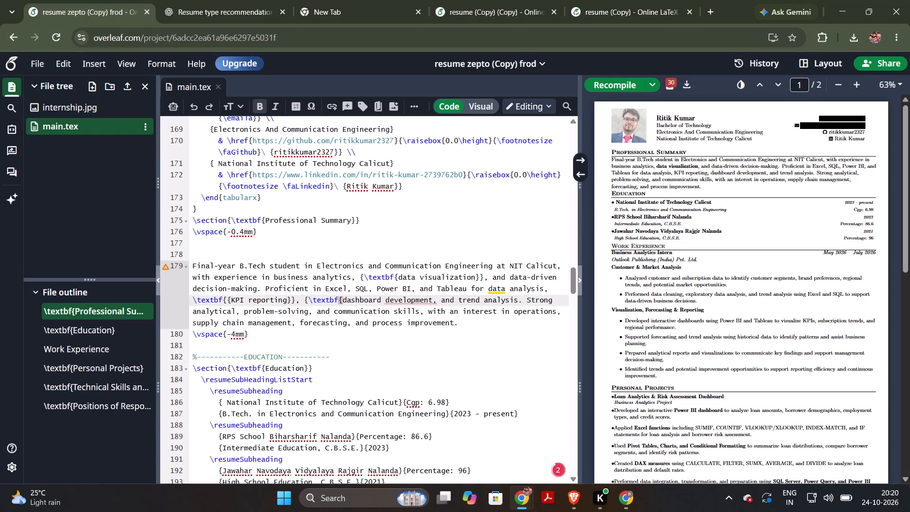
left_click(517, 300)
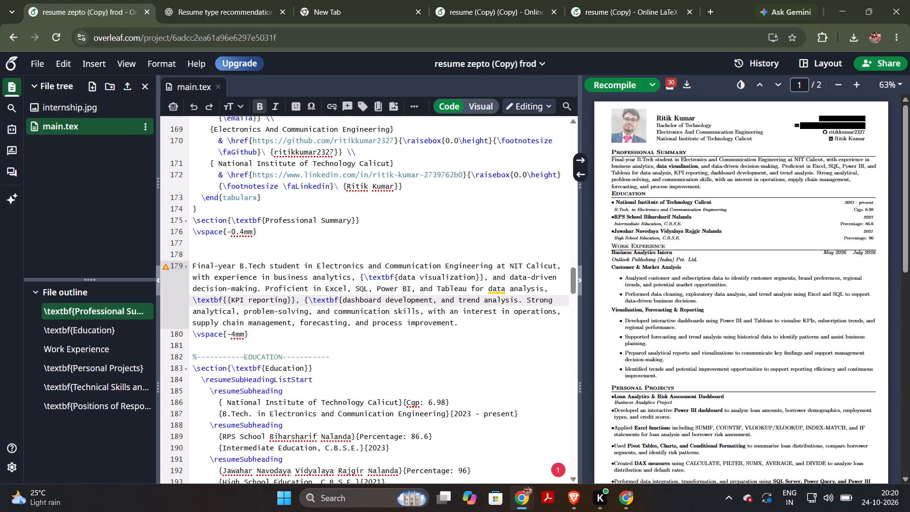
key("shift+braceright")
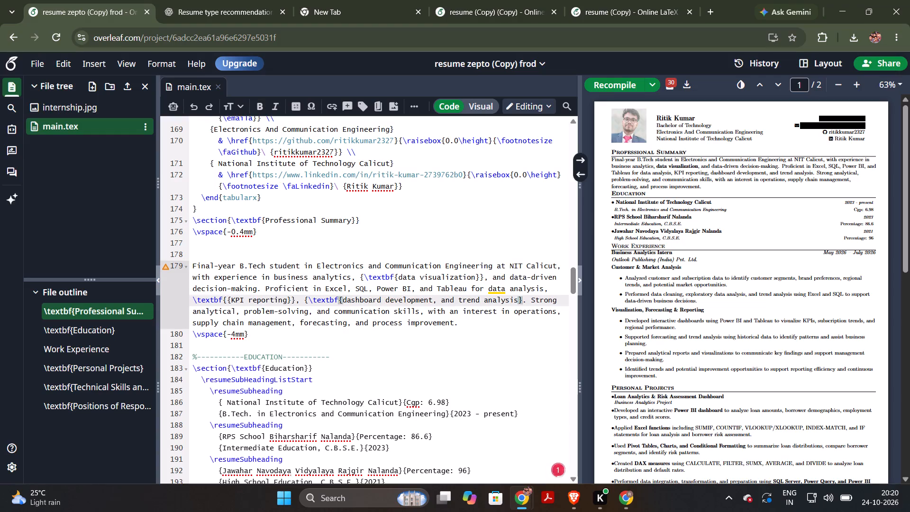
key("bracketright")
key("BackSpace")
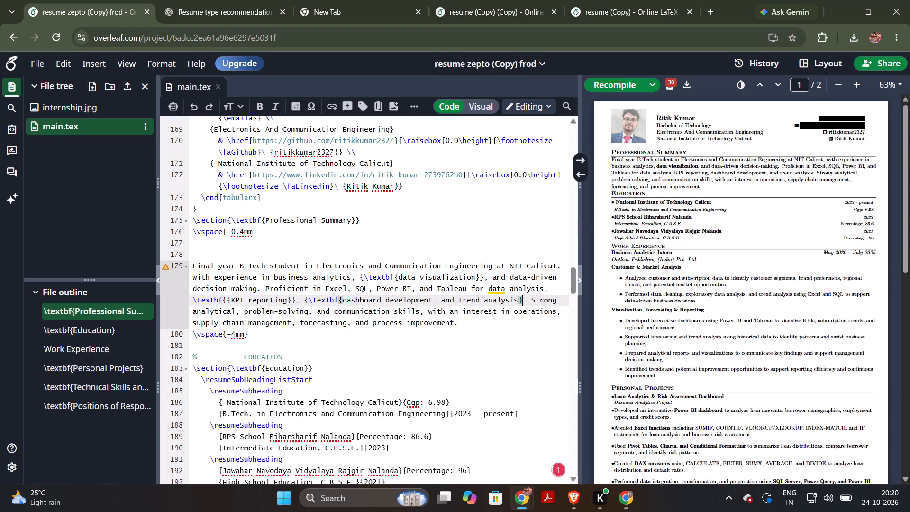
key("shift+braceright")
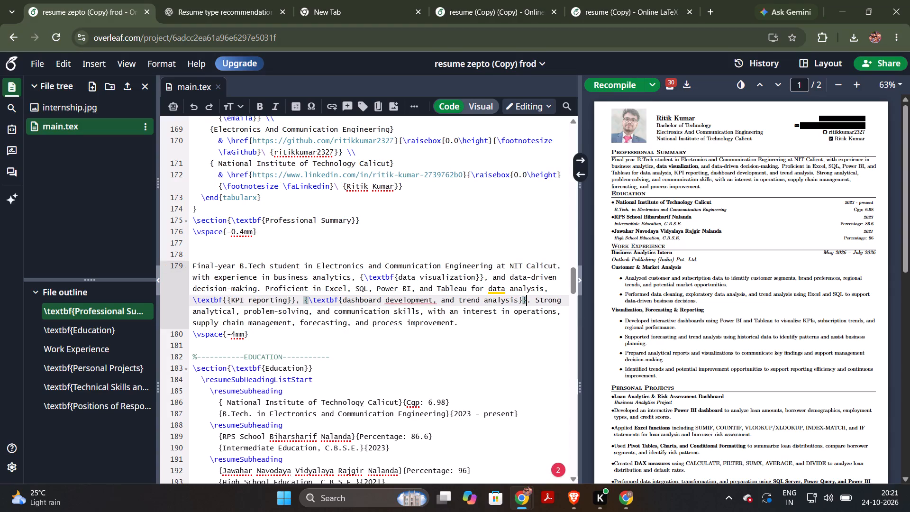
Extend the bold passage through "problem-solving" by moving its two closing braces there from after "trend analysis", and recompile.
left_click(528, 301)
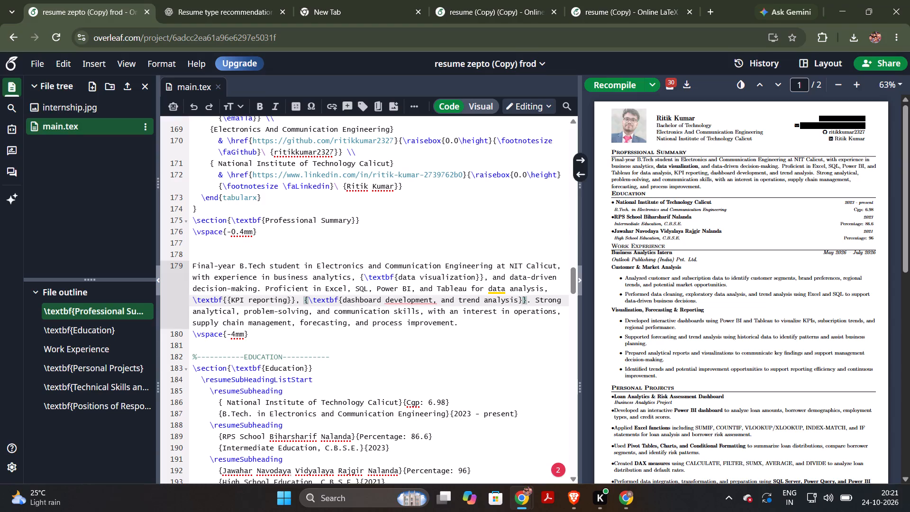
key("BackSpace")
key("BackSpace")
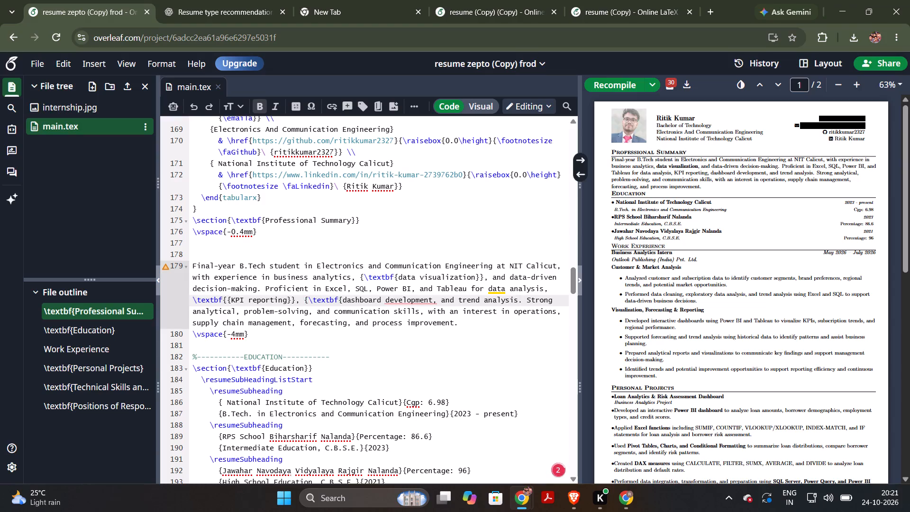
left_click(309, 309)
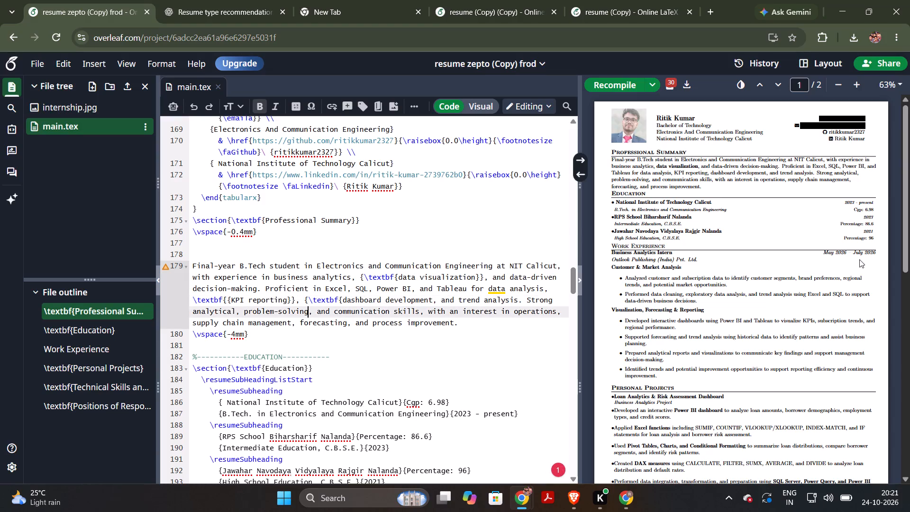
type("}}")
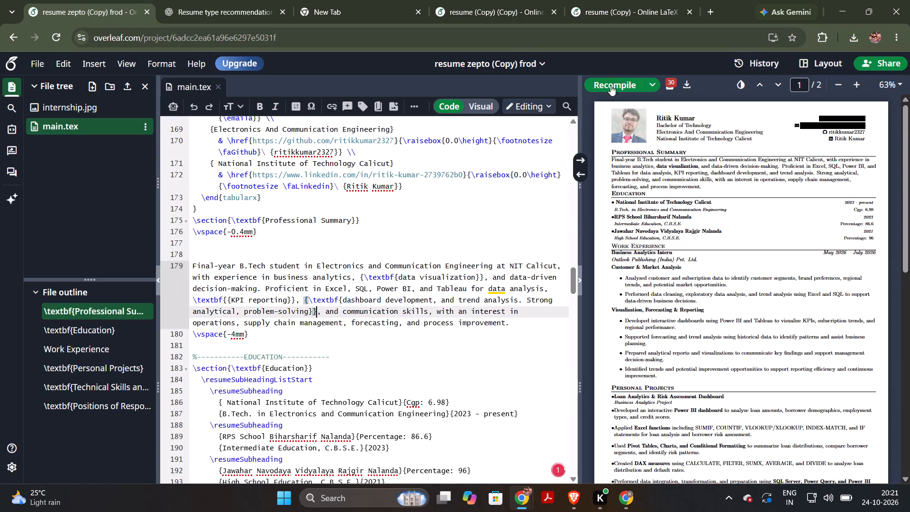
left_click(615, 82)
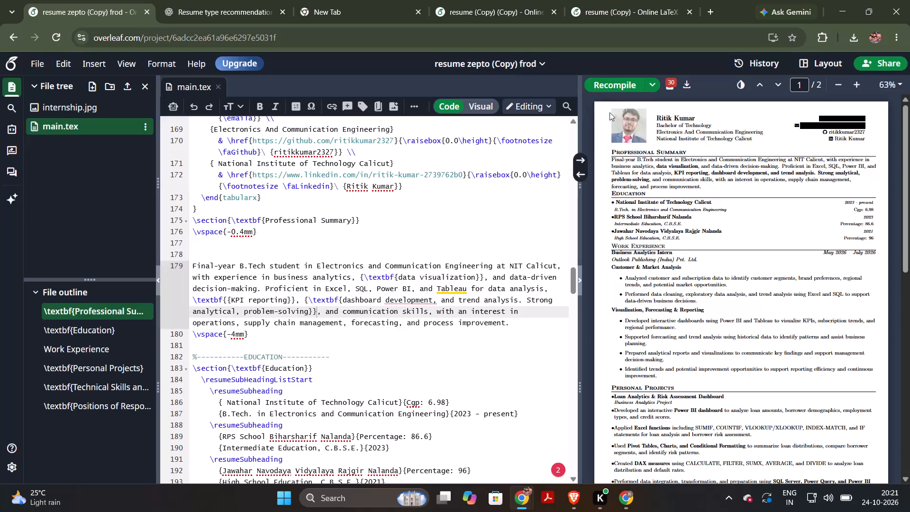
Extend the summary's bold passage through "supply chain management" by moving its two closing braces there from after "problem-solving", and recompile.
left_click(318, 310)
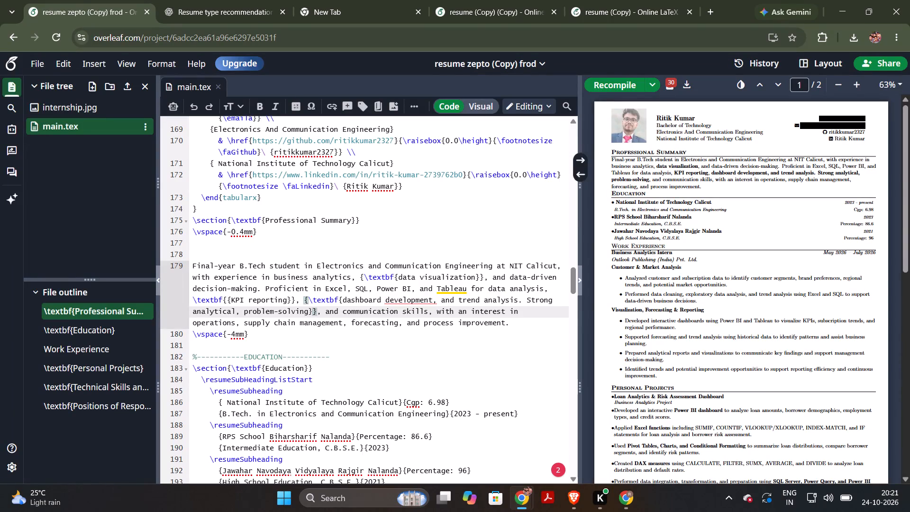
key("BackSpace")
key("BackSpace")
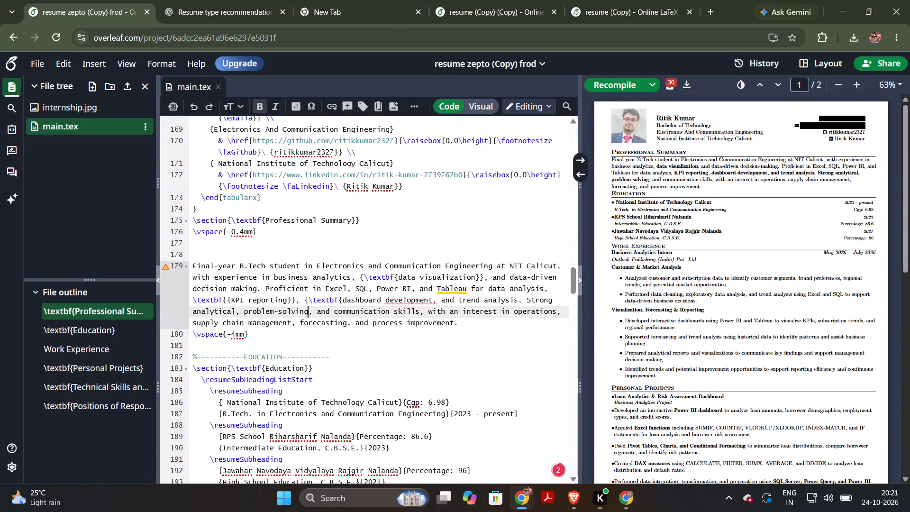
double_click(422, 308)
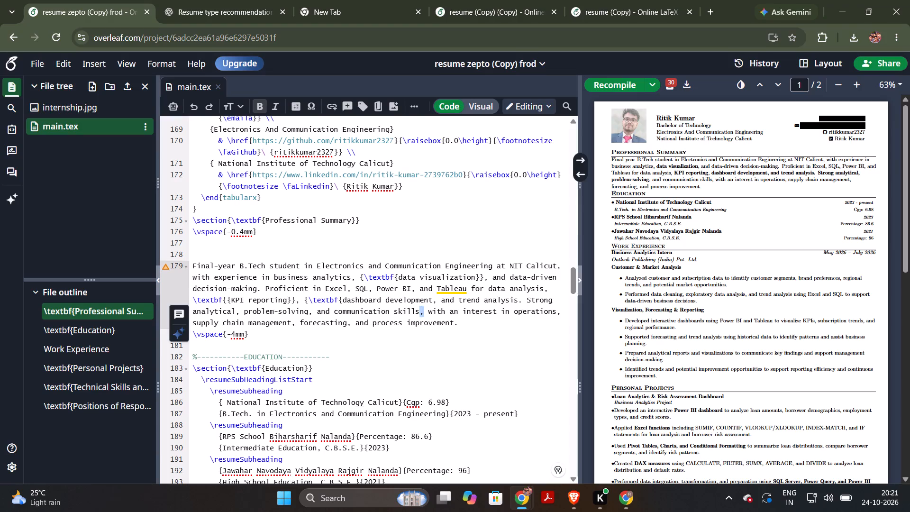
double_click(421, 310)
triple_click(421, 310)
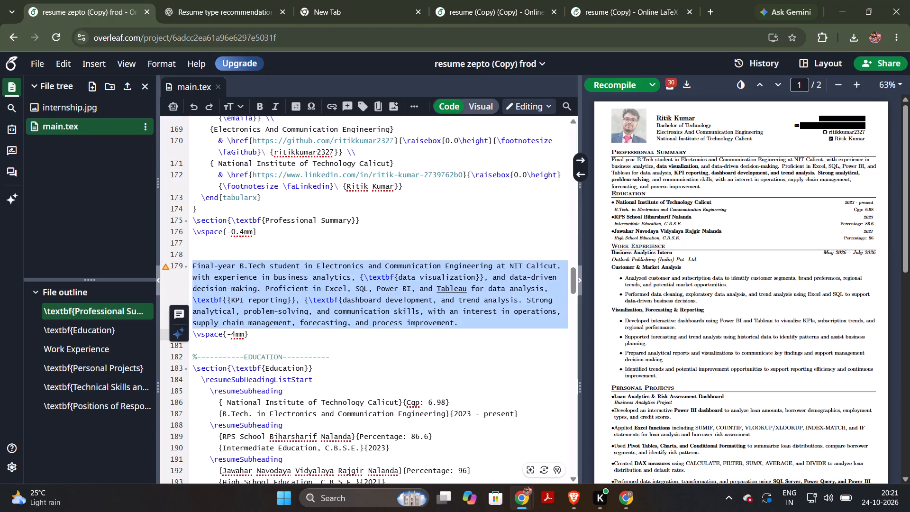
left_click(418, 311)
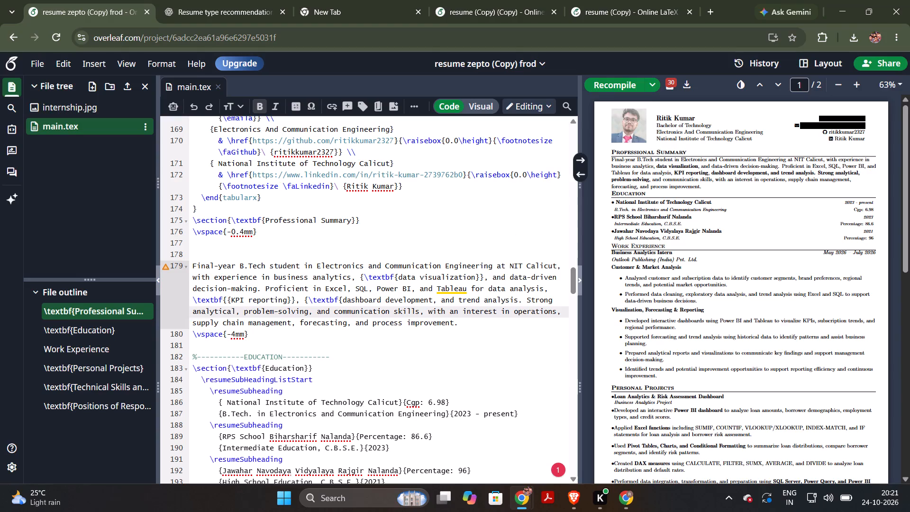
double_click(293, 323)
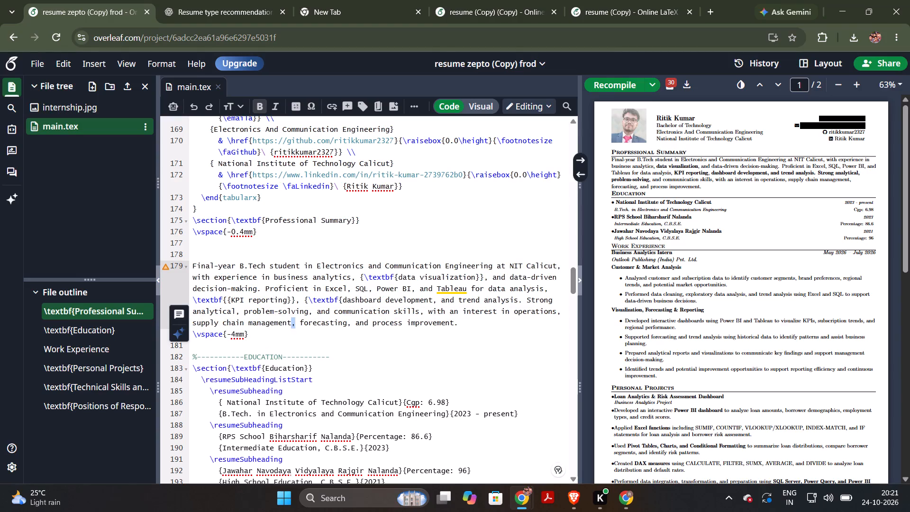
left_click(291, 320)
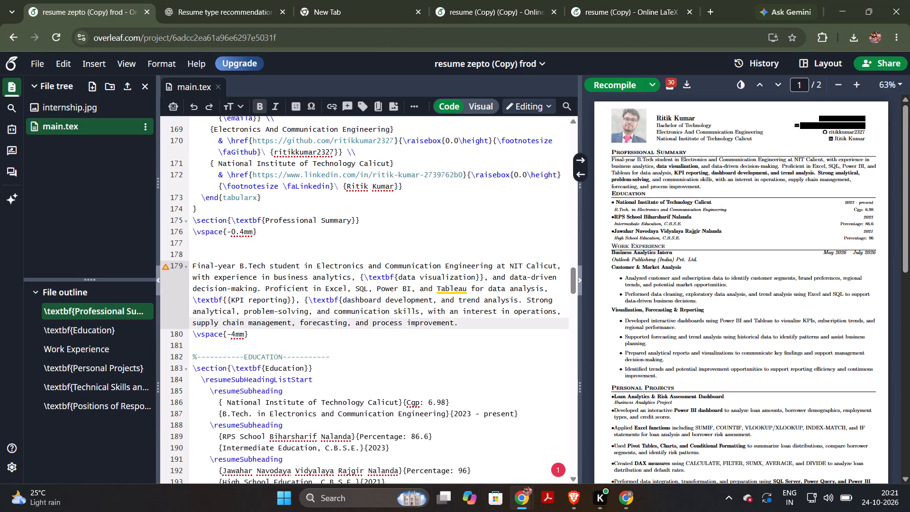
type("}}")
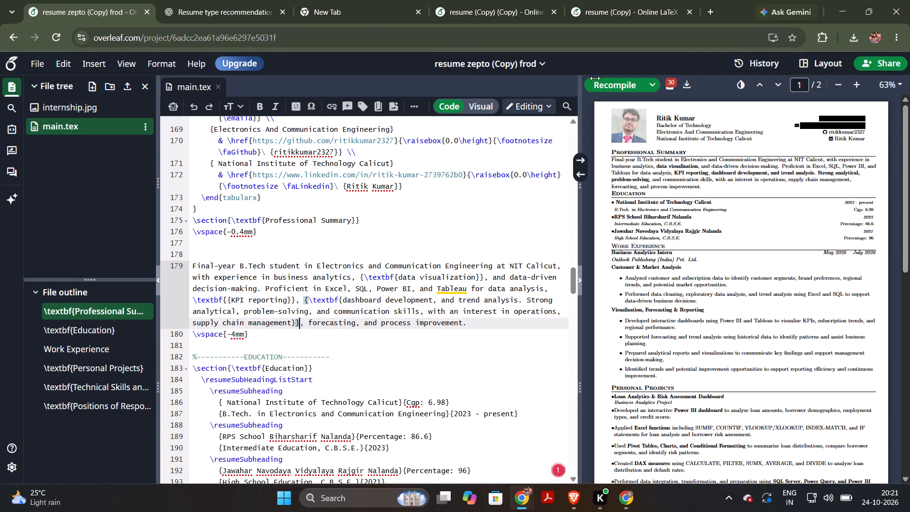
left_click(608, 86)
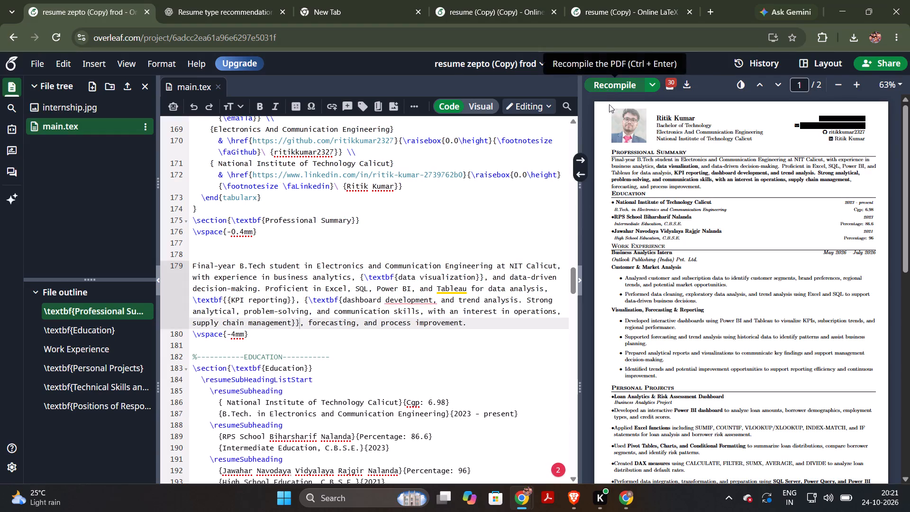
Review both pages of the compiled resume PDF, from the professional summary to the positions of responsibility.
scroll(704, 255, "down", 1)
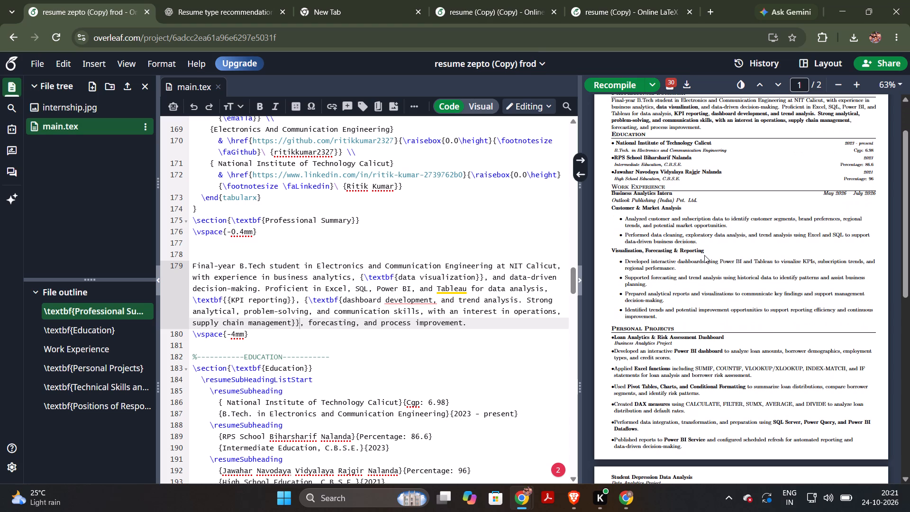
scroll(704, 255, "down", 1)
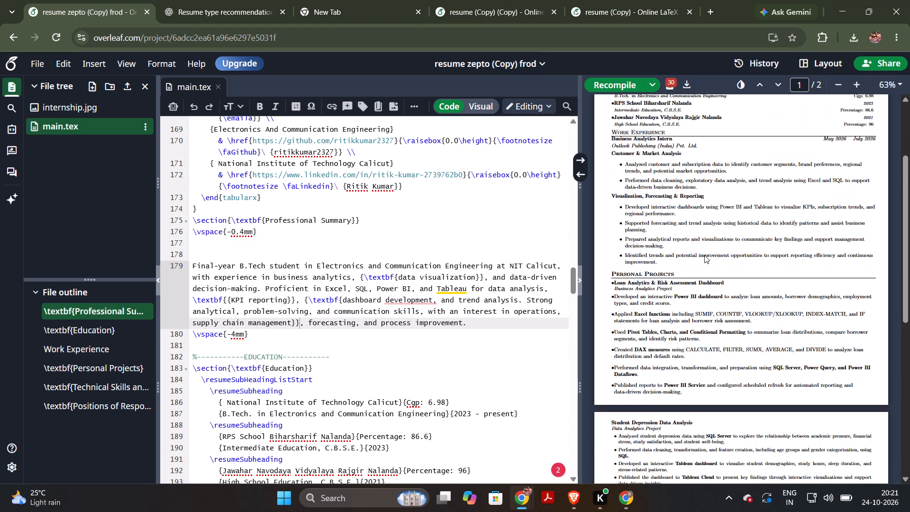
scroll(704, 255, "down", 5)
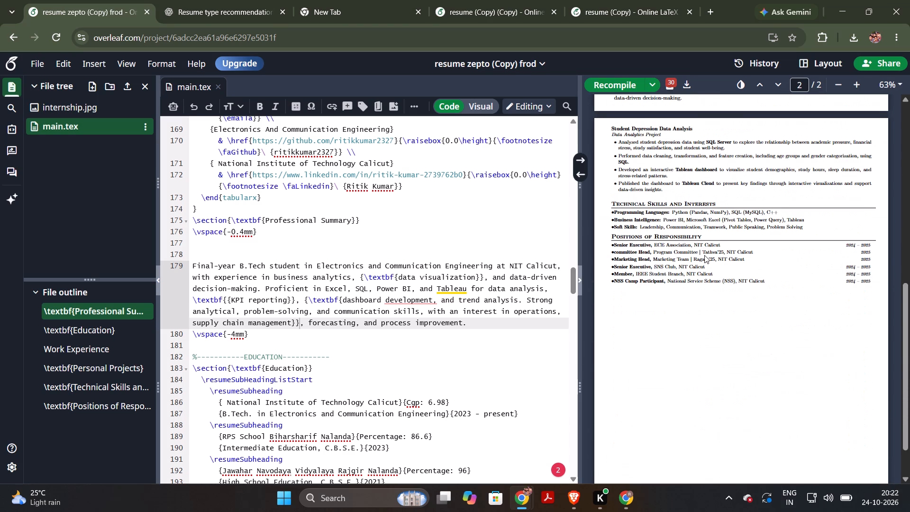
scroll(704, 255, "down", 5)
scroll(704, 255, "up", 10)
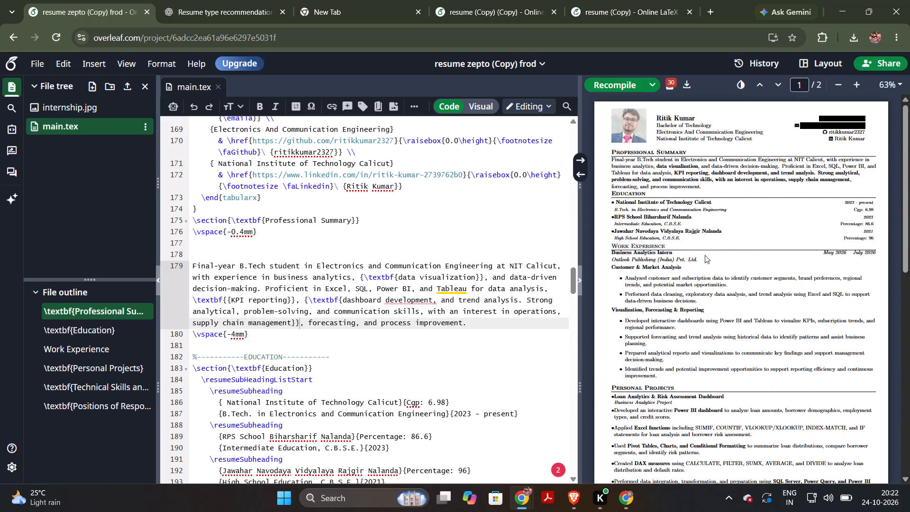
scroll(705, 256, "up", 4)
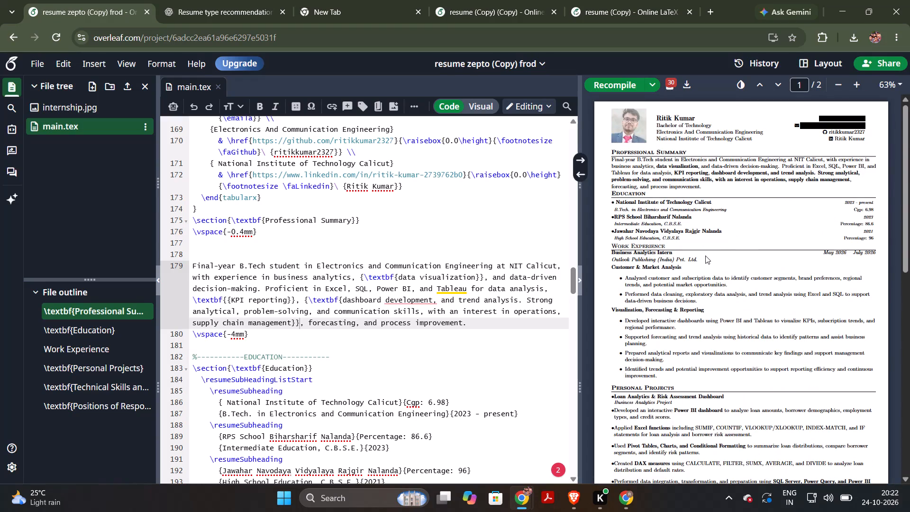
scroll(705, 256, "up", 4)
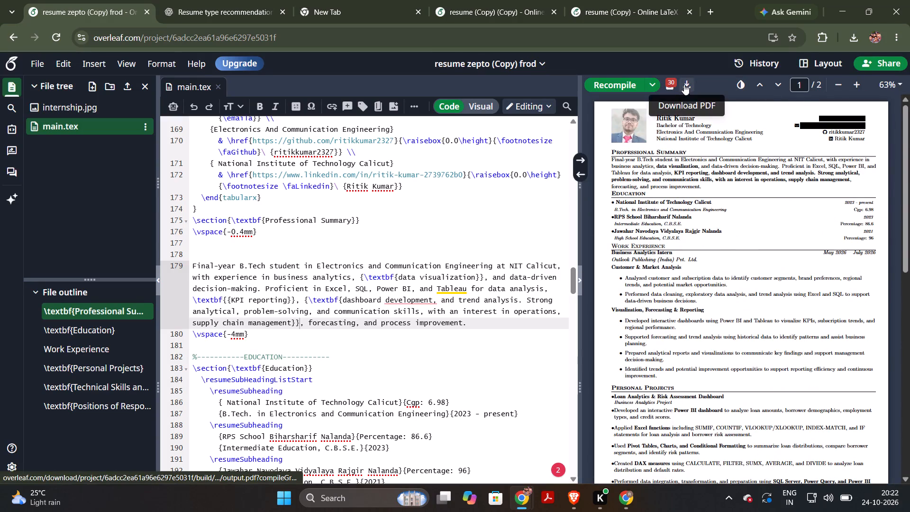
Download the compiled resume PDF and show it in the Downloads folder.
left_click(684, 84)
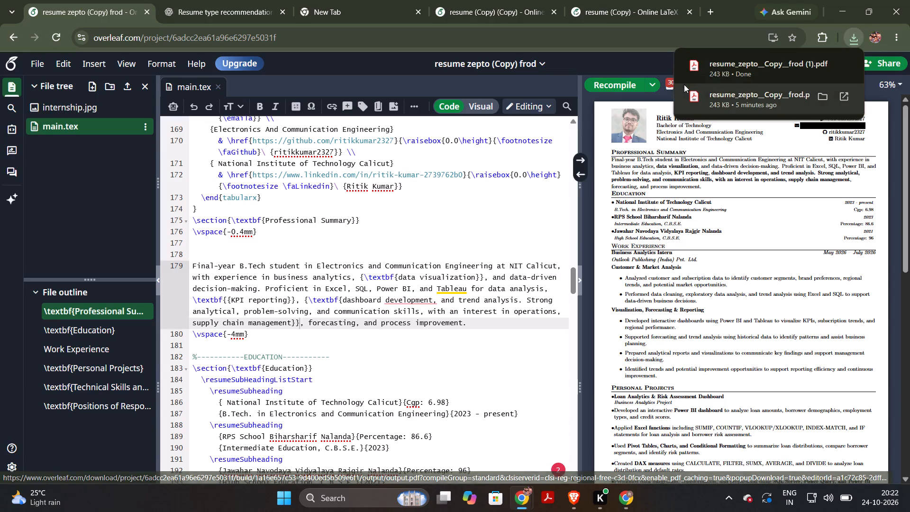
left_click(817, 62)
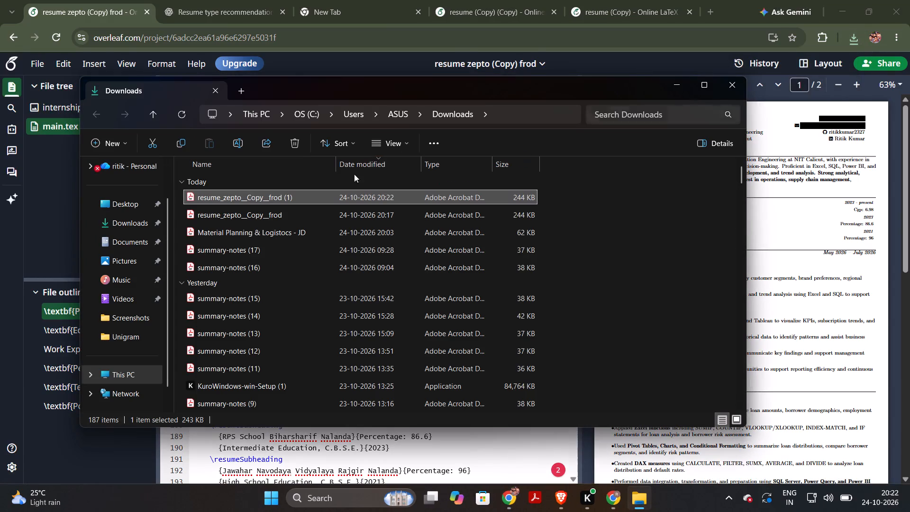
Rename the newly downloaded resume PDF as FORD.
right_click(292, 194)
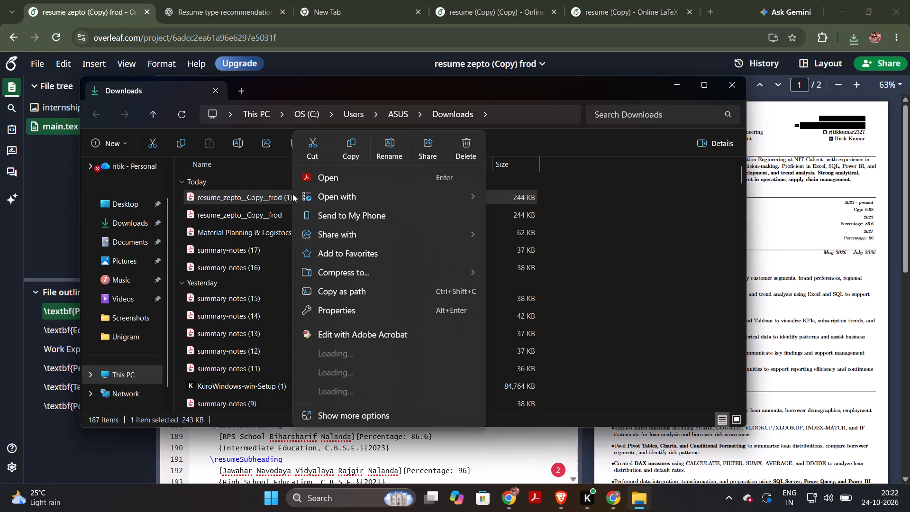
left_click(392, 146)
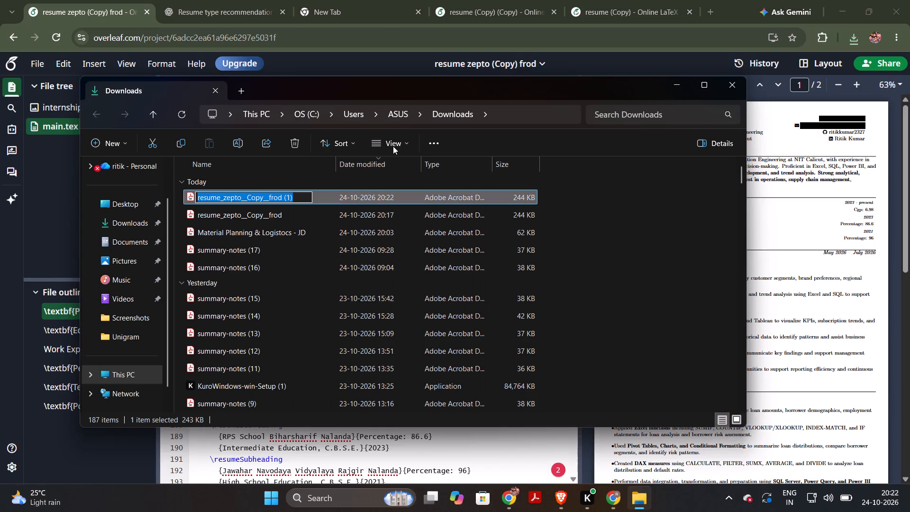
key("BackSpace")
type("FORD")
key("Return")
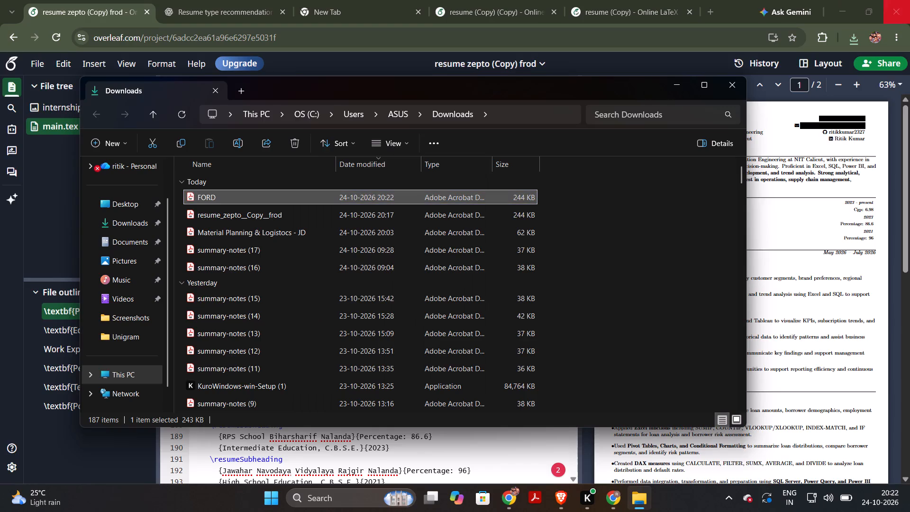
Switch to the Superset job portal and open the application form for Ford's Engineer – Material Planning & Logistics job.
left_click(803, 197)
left_click(844, 10)
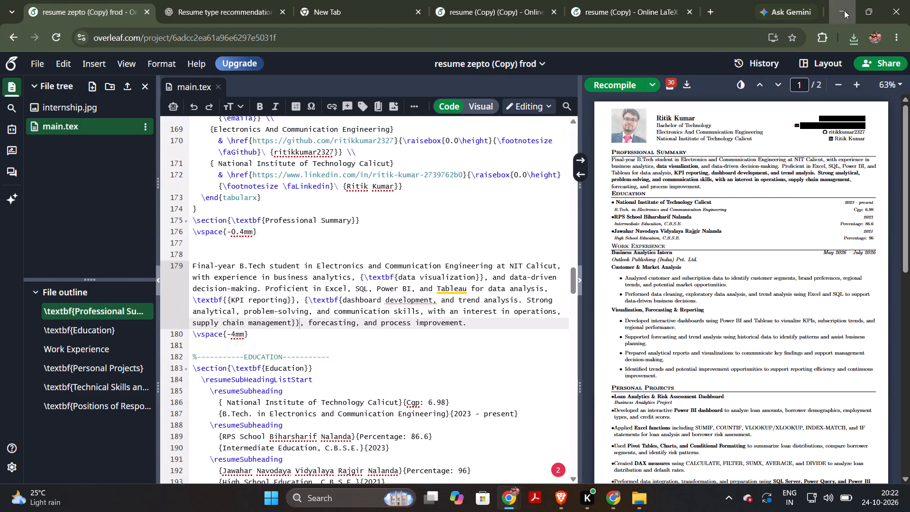
left_click(675, 85)
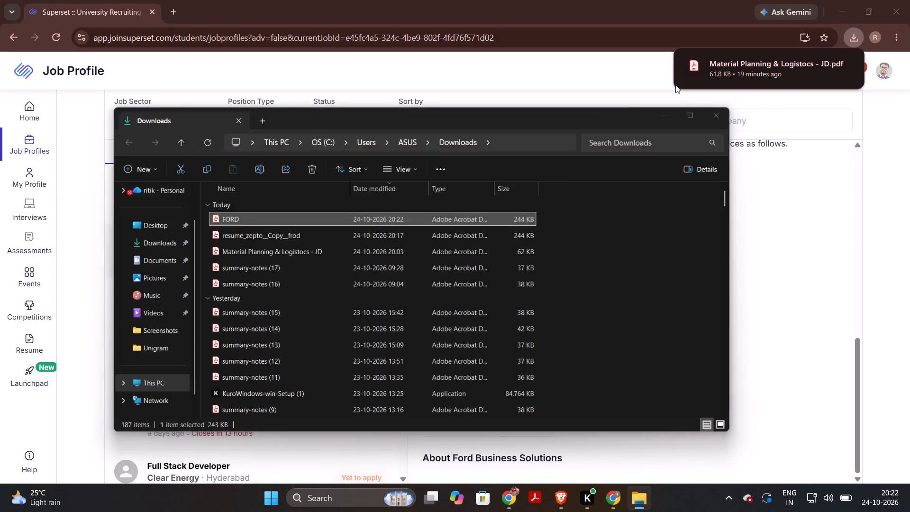
scroll(214, 253, "up", 2)
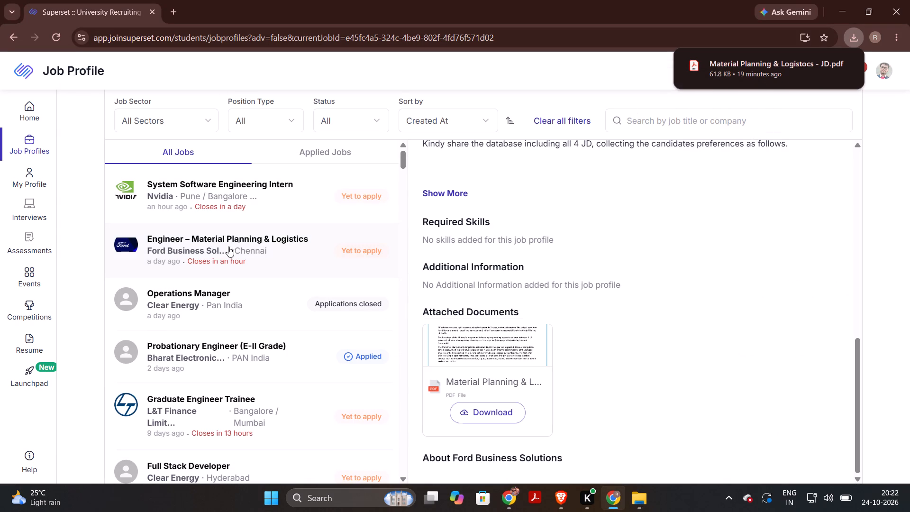
left_click(253, 238)
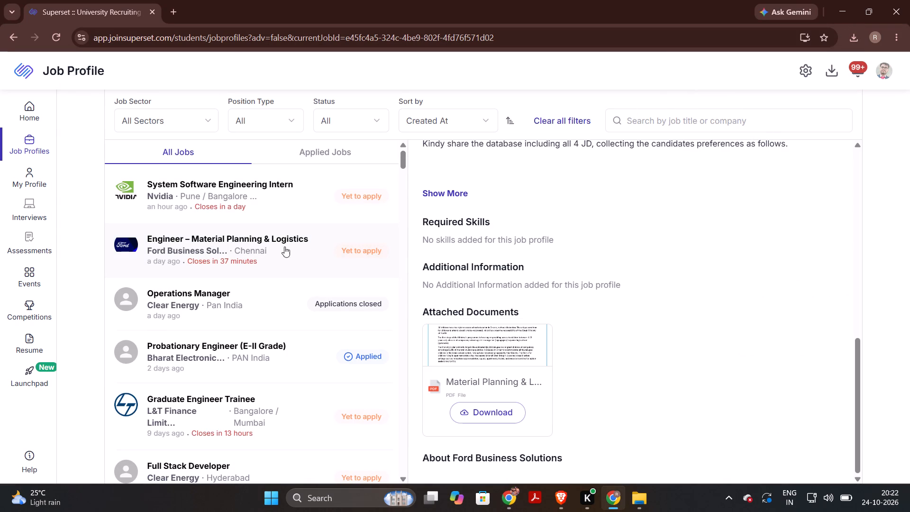
scroll(586, 277, "up", 4)
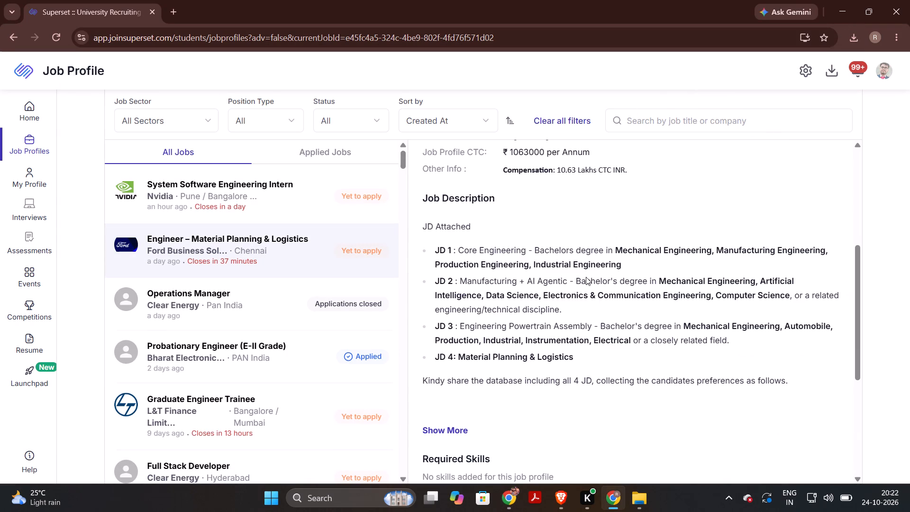
scroll(596, 265, "up", 4)
left_click(798, 162)
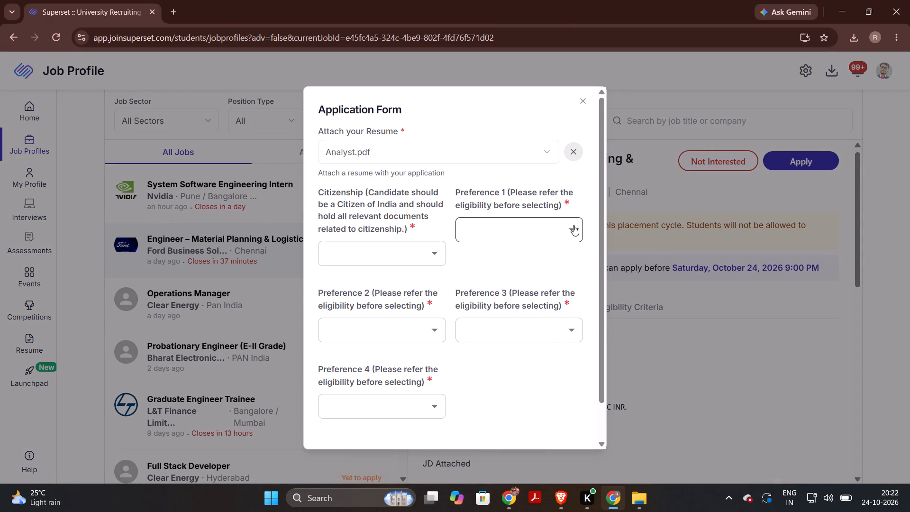
Set Preference 1 to Material Planning & Logistics and the citizenship to Indian in the application form.
left_click(573, 226)
left_click(533, 312)
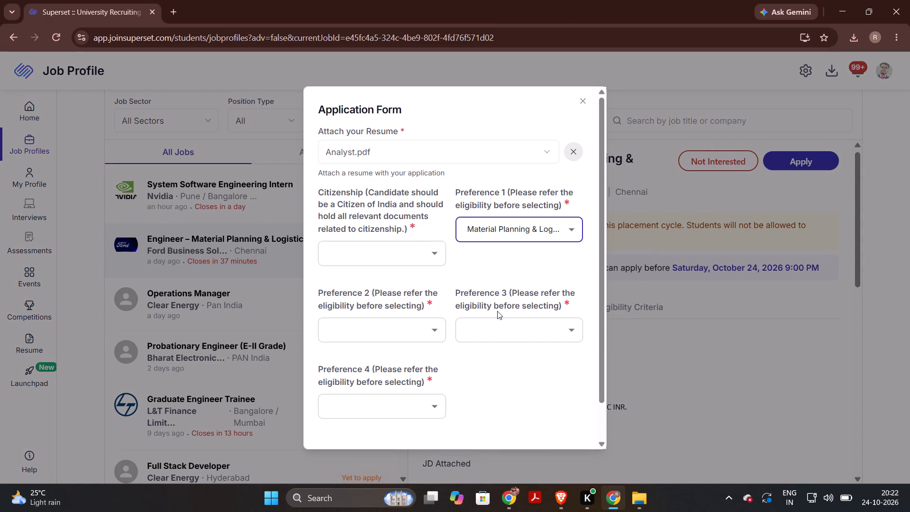
left_click(436, 253)
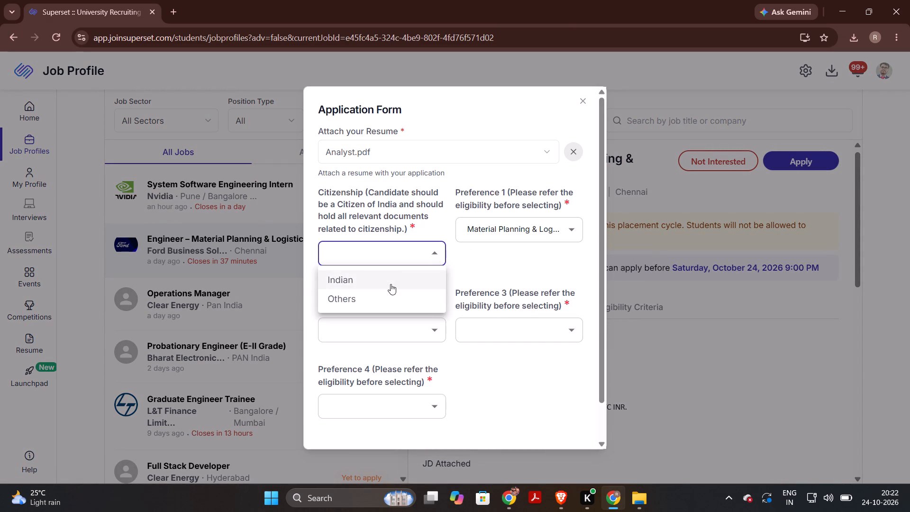
left_click(391, 284)
Set Preferences 2, 3 and 4 in the application form to Material Planning & Logistics.
double_click(436, 330)
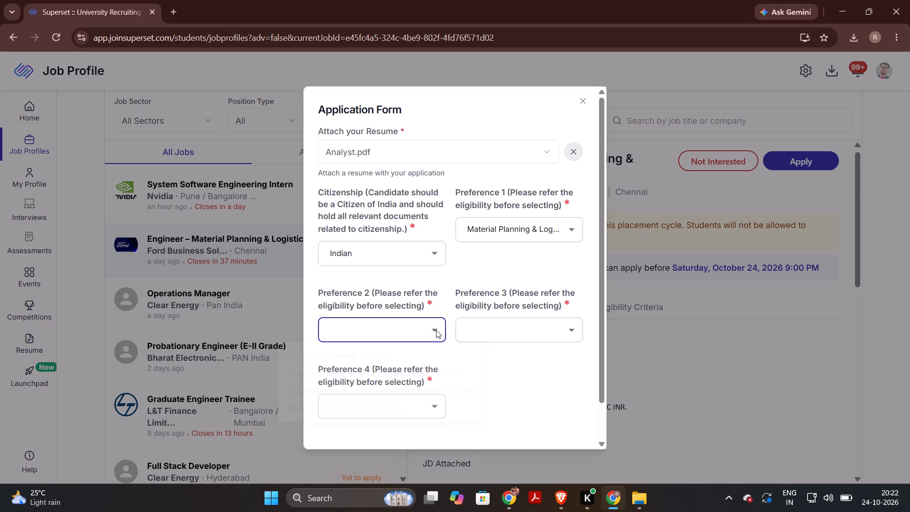
double_click(435, 331)
double_click(435, 329)
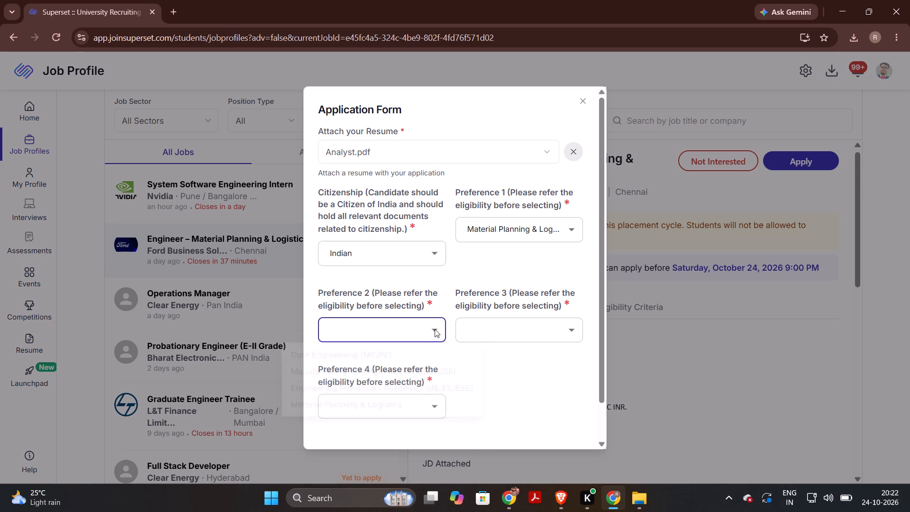
double_click(435, 329)
left_click(435, 329)
left_click(352, 412)
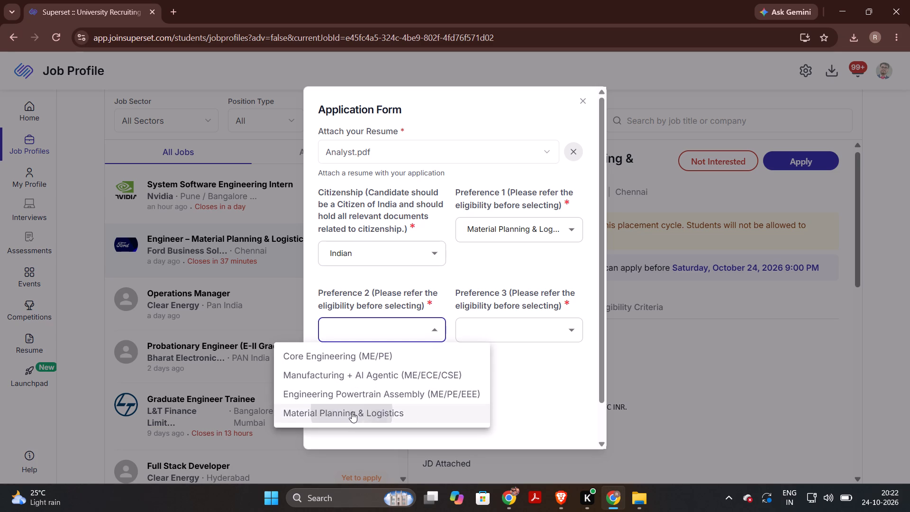
left_click(572, 328)
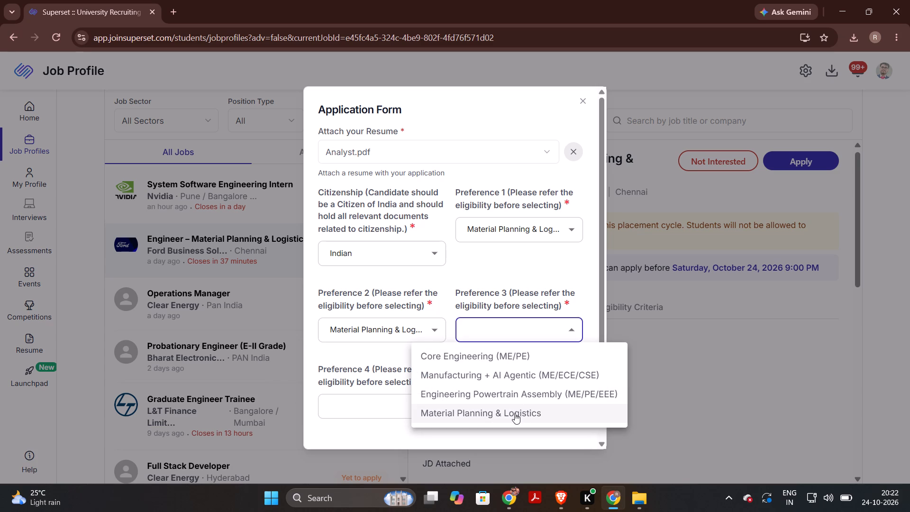
left_click(515, 413)
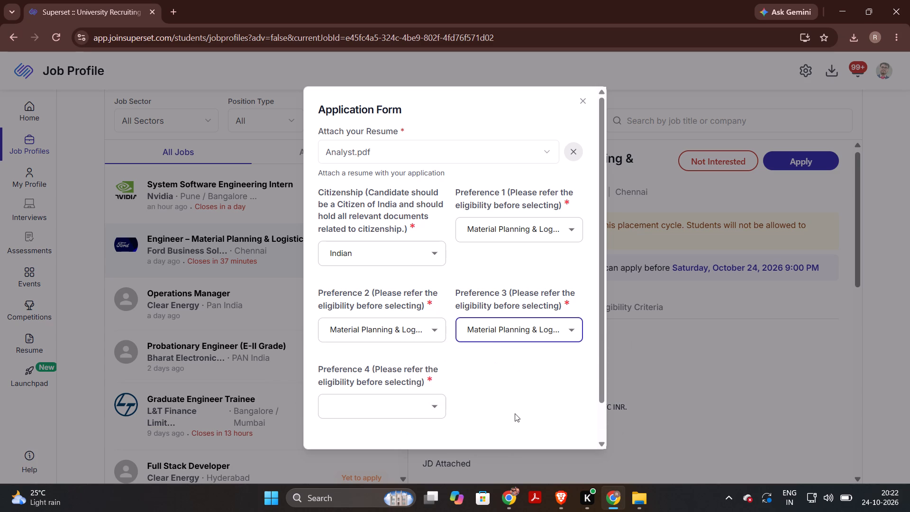
left_click(431, 404)
left_click(388, 461)
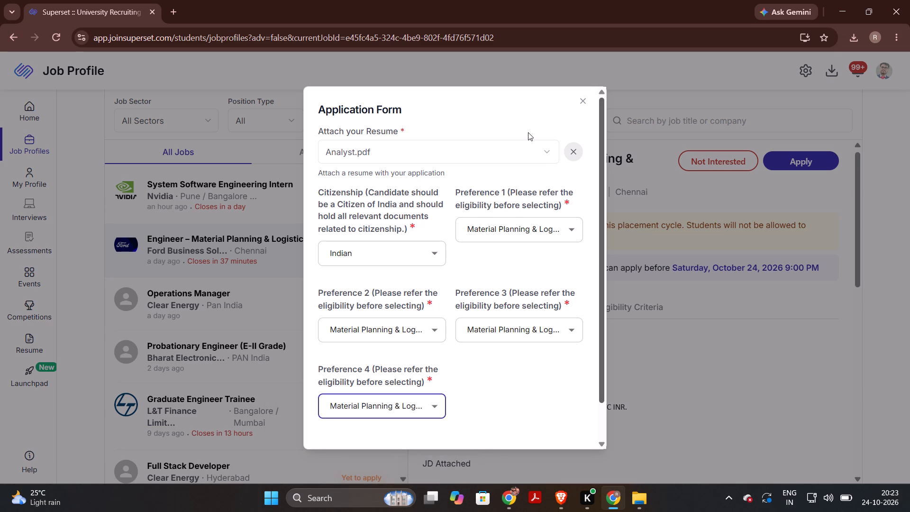
Check which resumes can be attached in the Ford application form and close the form without submitting.
left_click(545, 150)
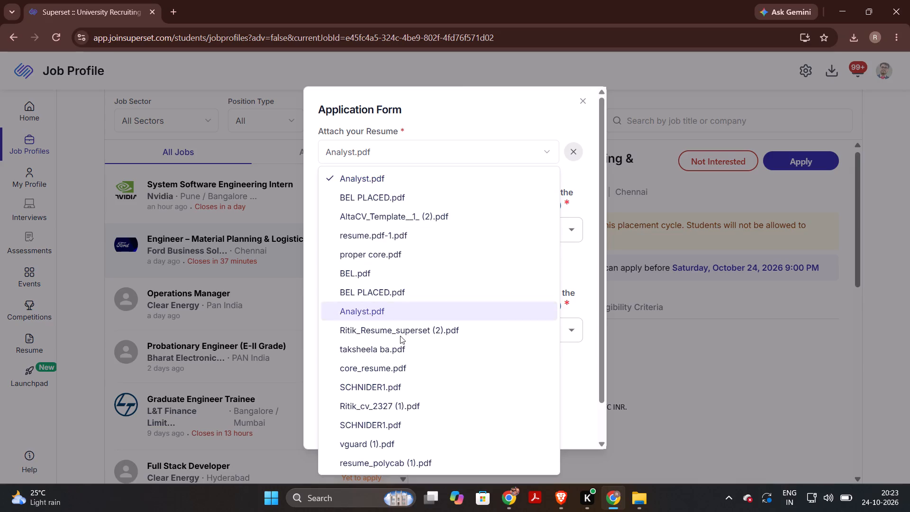
left_click(581, 104)
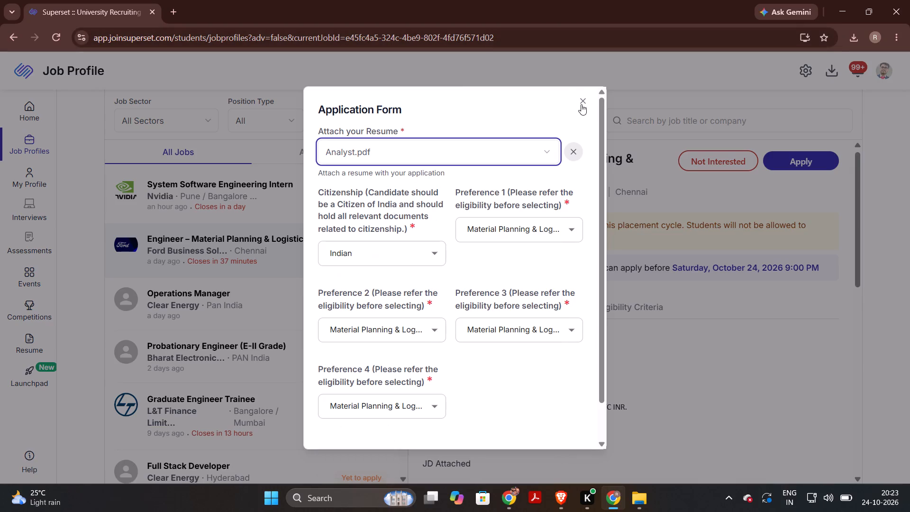
left_click(581, 102)
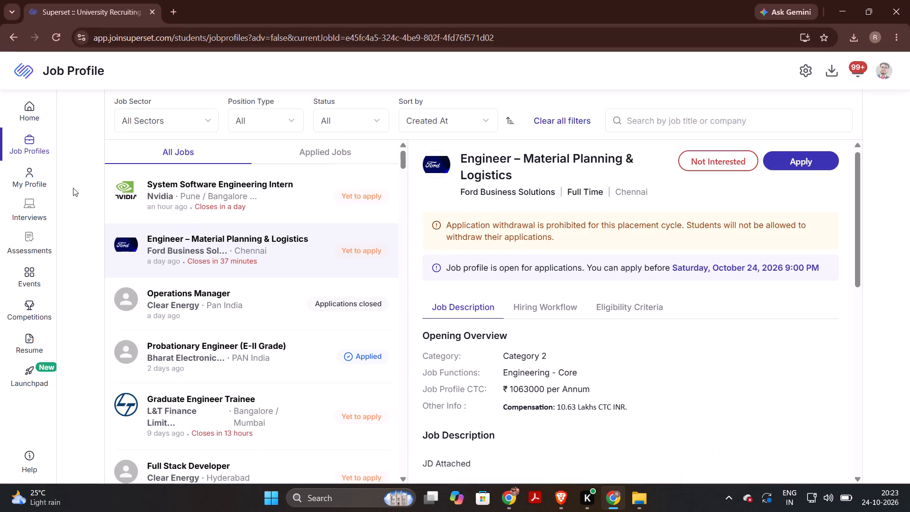
Upload FORD.pdf from Downloads as a new resume in the profile's resume and documents section.
left_click(32, 175)
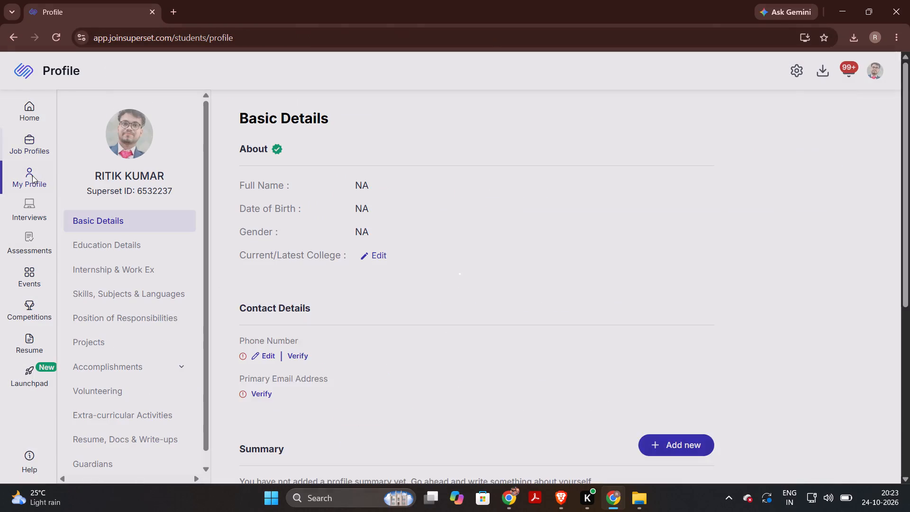
scroll(132, 399, "down", 1)
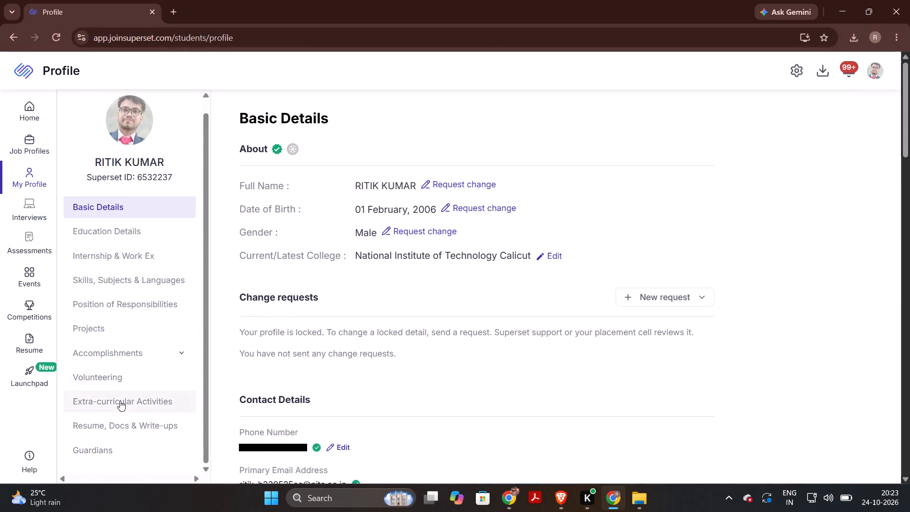
left_click(108, 424)
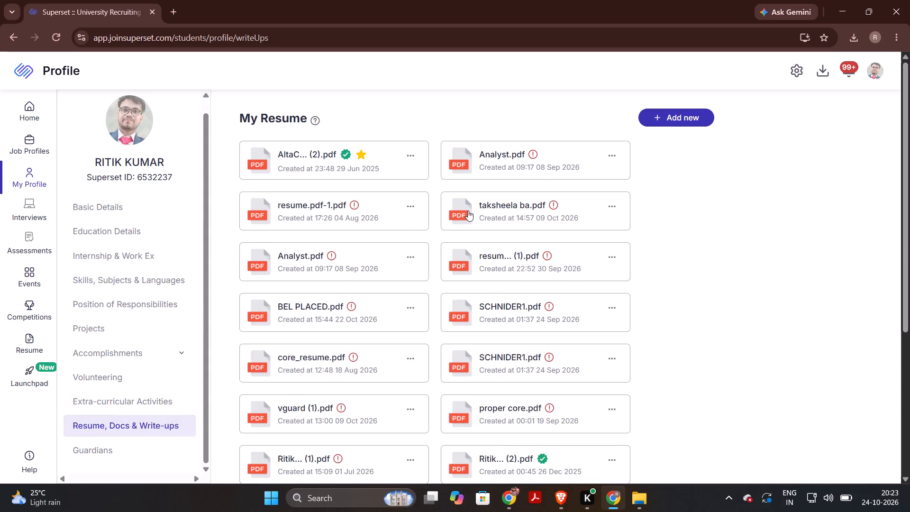
left_click(675, 115)
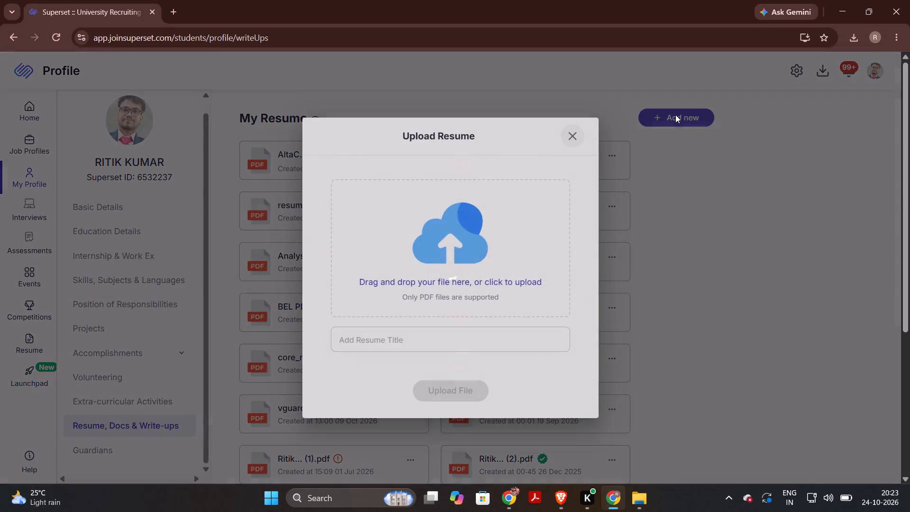
left_click(453, 252)
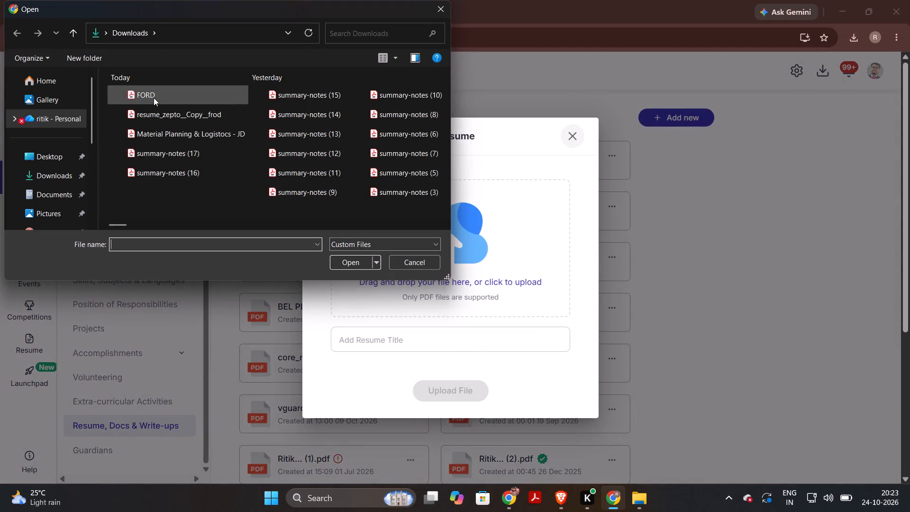
double_click(154, 98)
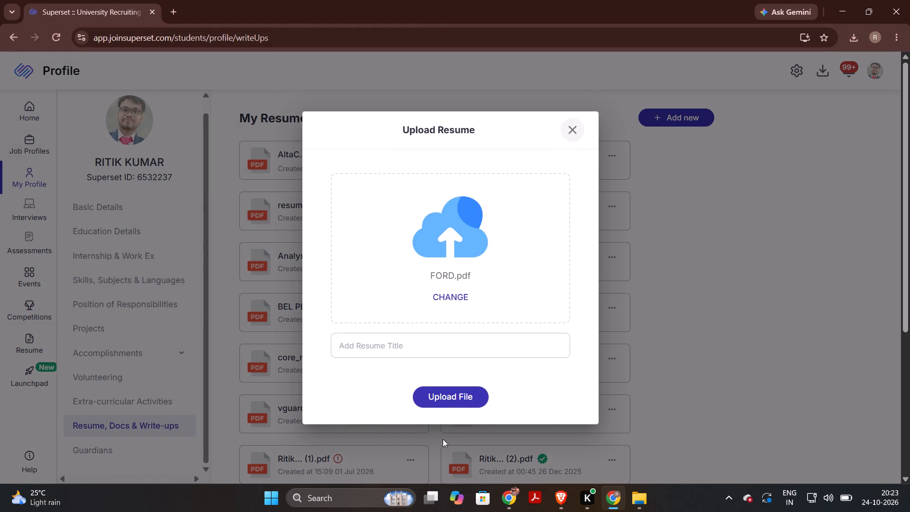
left_click(434, 399)
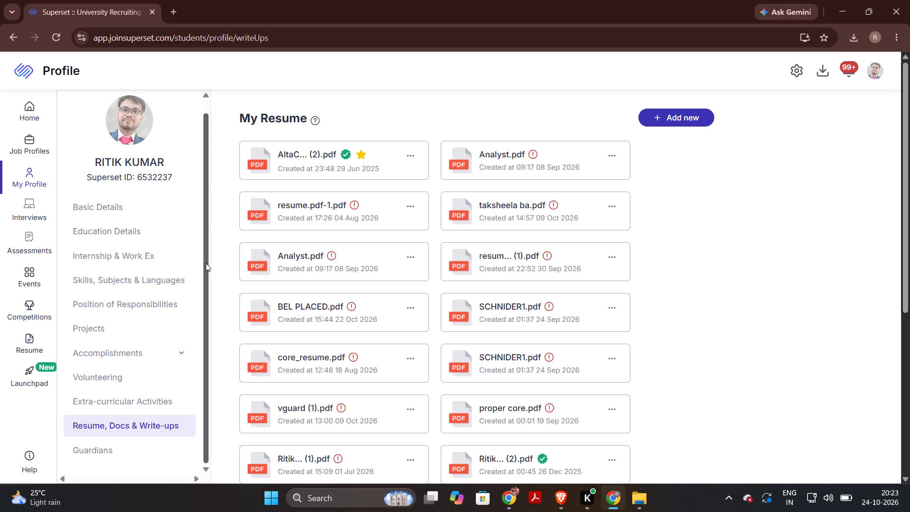
Dismiss the home page promotion and look through the feed for Ford Business Solutions' Engineer – Material Planning & Logistics post.
left_click(32, 113)
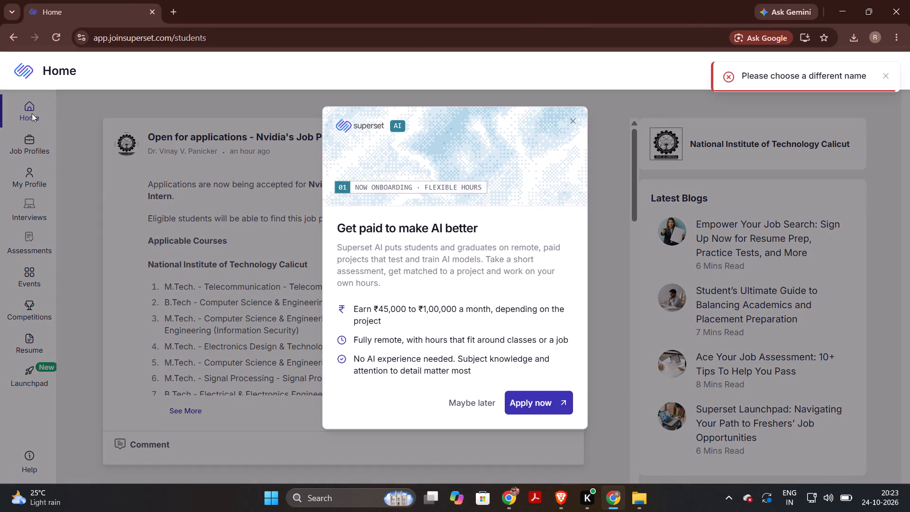
left_click(573, 121)
scroll(494, 204, "down", 2)
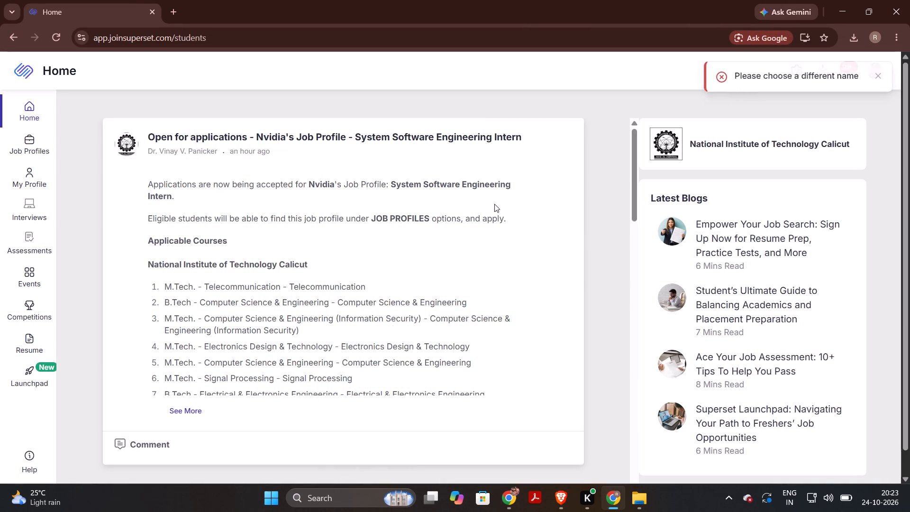
scroll(494, 204, "down", 2)
scroll(421, 243, "down", 8)
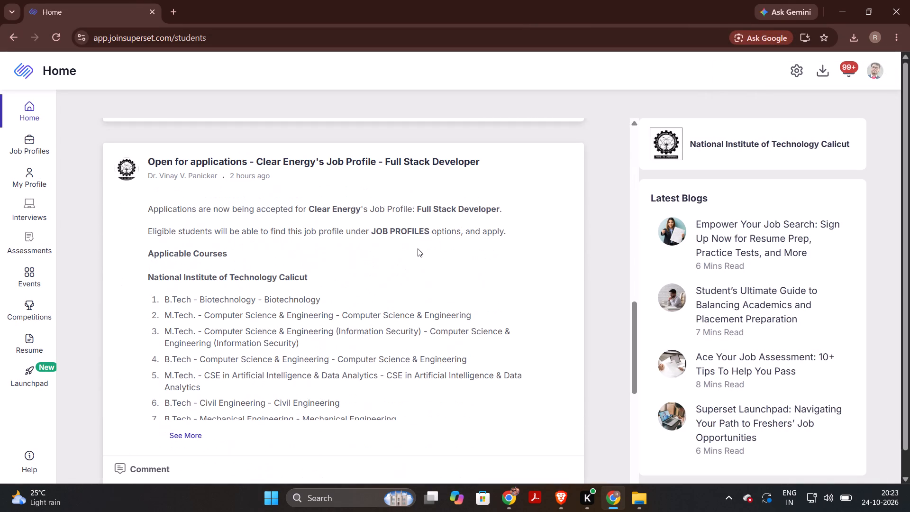
scroll(418, 248, "down", 12)
scroll(418, 248, "down", 9)
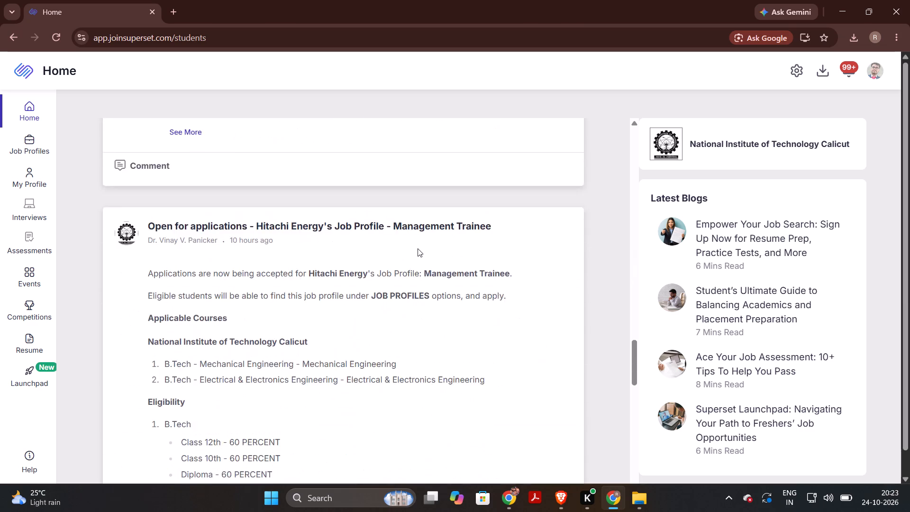
scroll(418, 248, "down", 11)
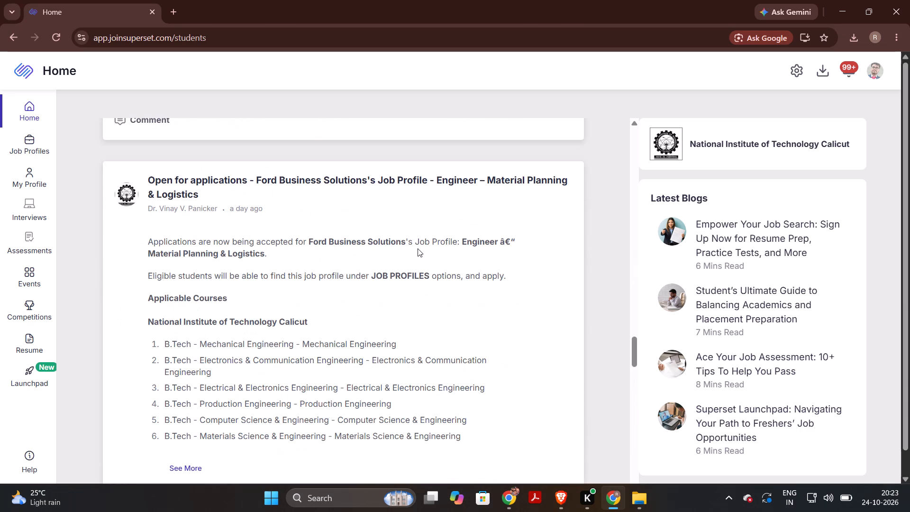
scroll(418, 248, "down", 1)
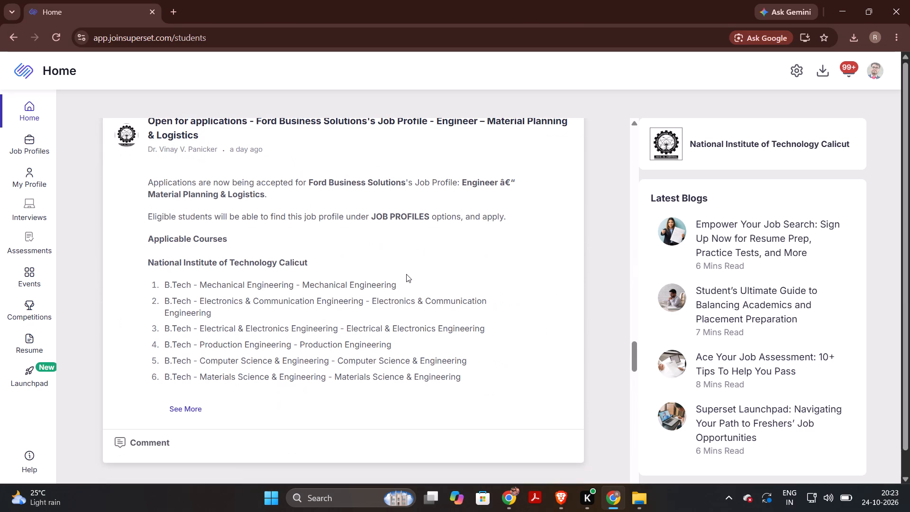
scroll(349, 274, "up", 1)
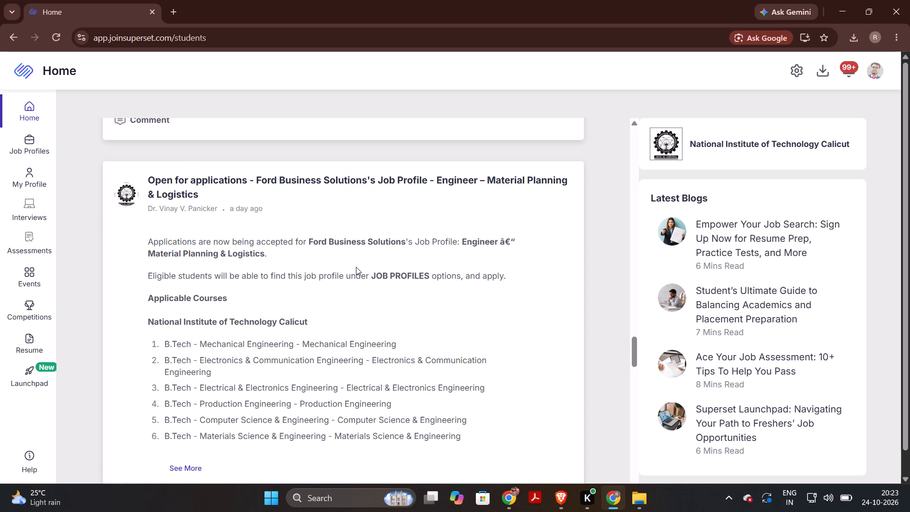
Open Ford's Engineer – Material Planning & Logistics job profile and review its hiring workflow, job description and attached documents.
left_click(31, 148)
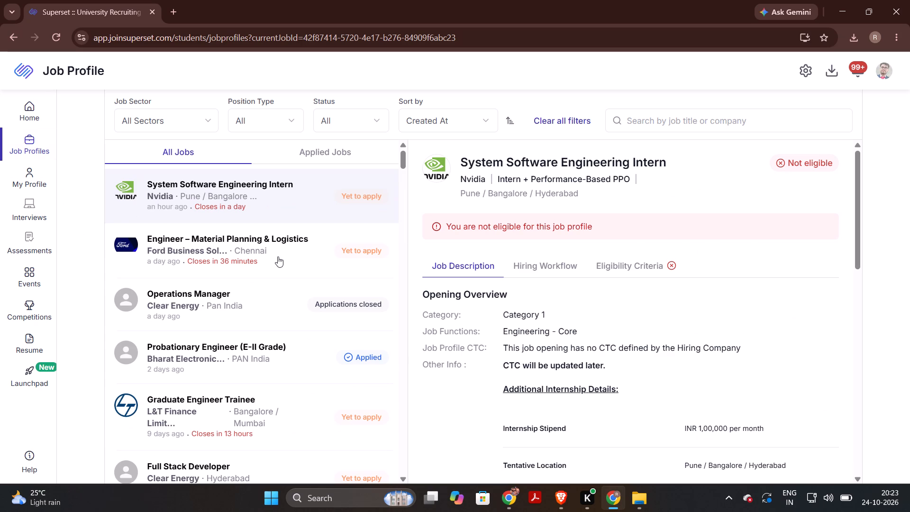
left_click(277, 256)
scroll(654, 298, "down", 2)
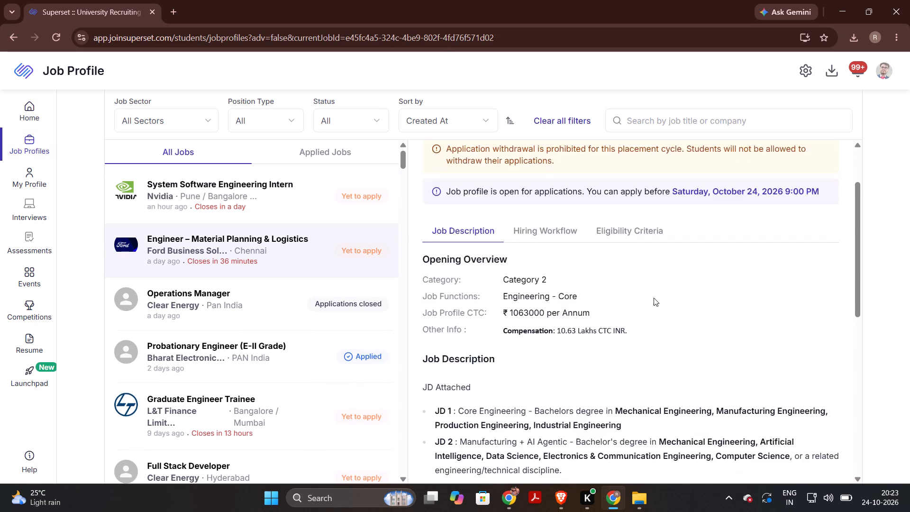
double_click(568, 195)
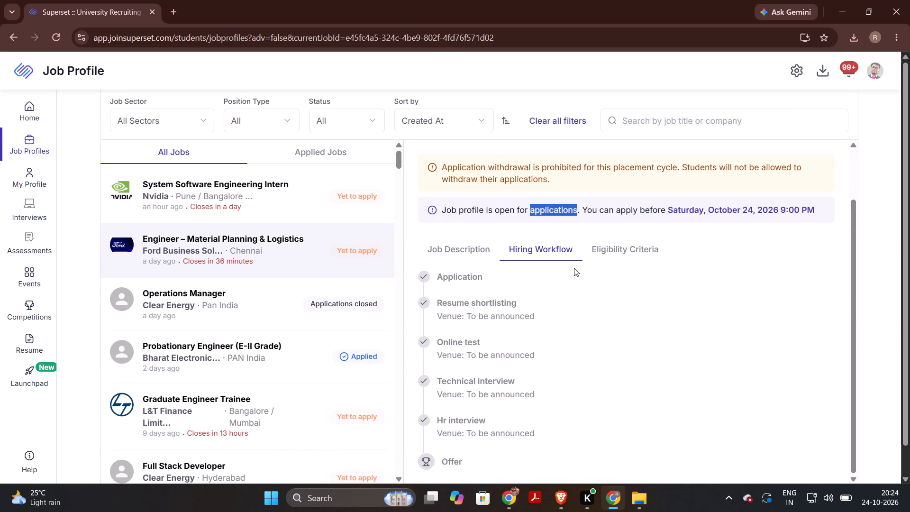
double_click(482, 245)
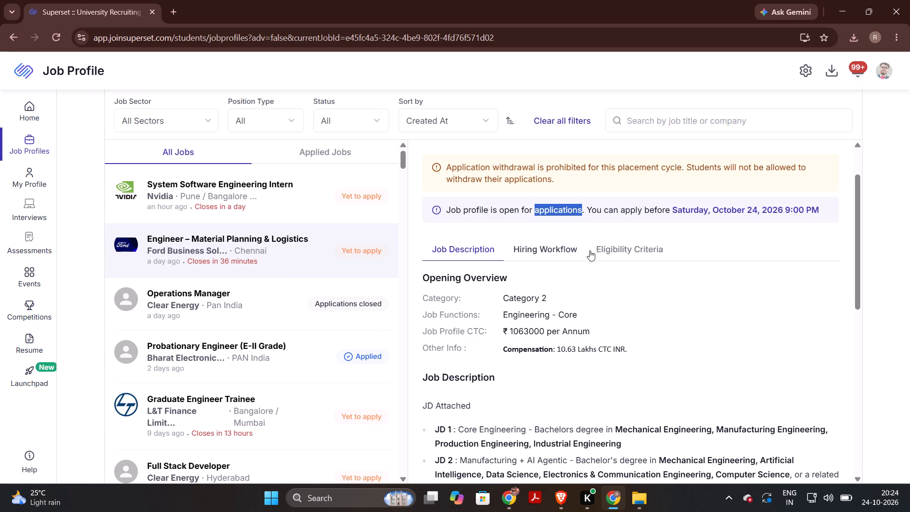
scroll(655, 333, "down", 4)
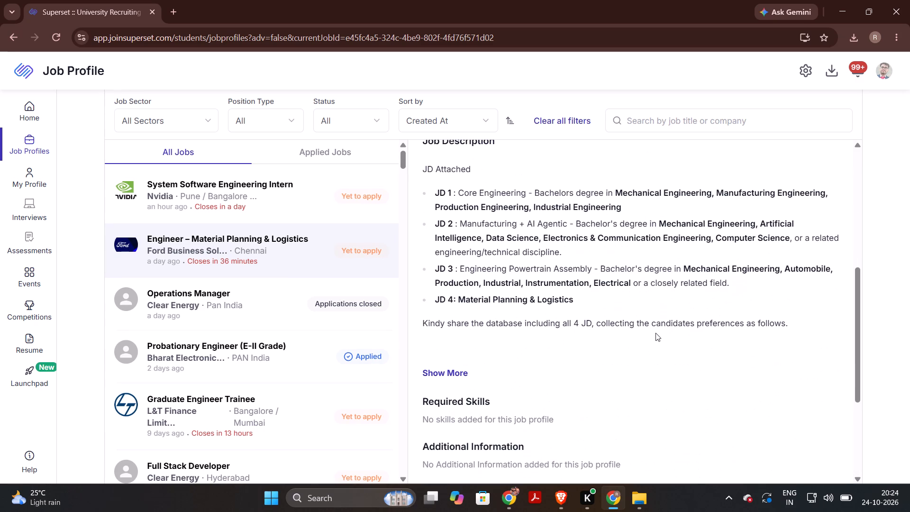
scroll(655, 333, "down", 1)
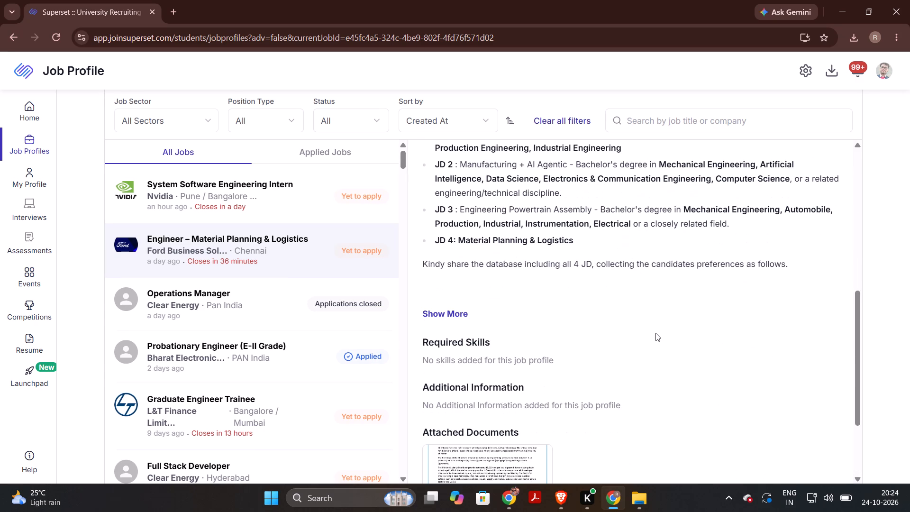
scroll(655, 333, "down", 1)
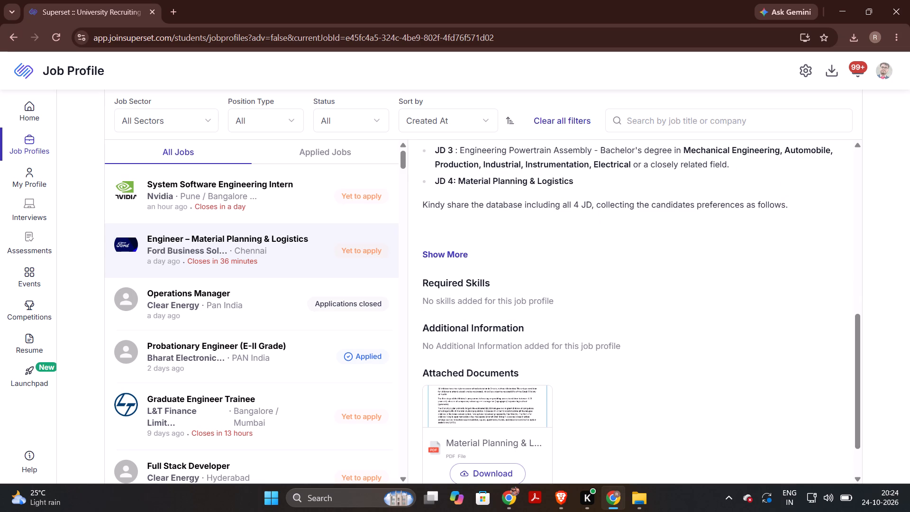
scroll(649, 224, "down", 4)
scroll(649, 224, "up", 11)
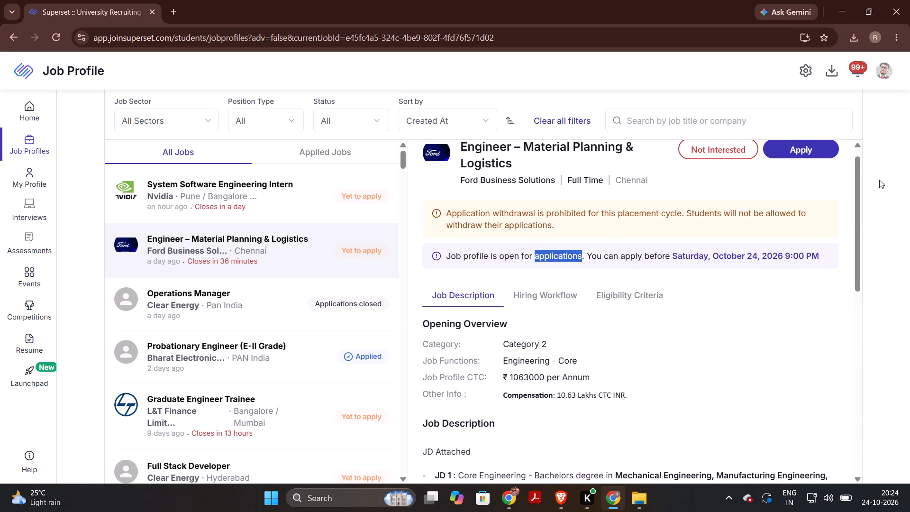
Start a new Ford application with Preference 1 set to Material Planning & Logistics and citizenship set to Indian.
left_click(815, 169)
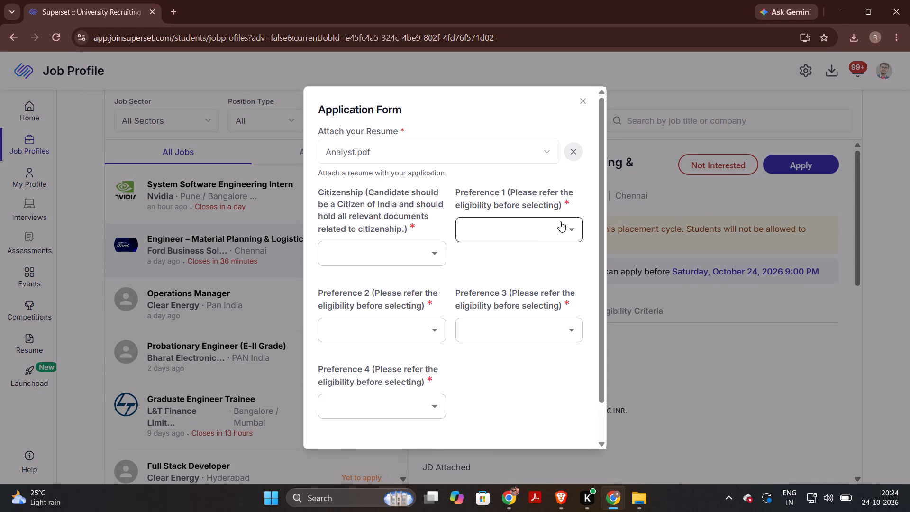
left_click(572, 228)
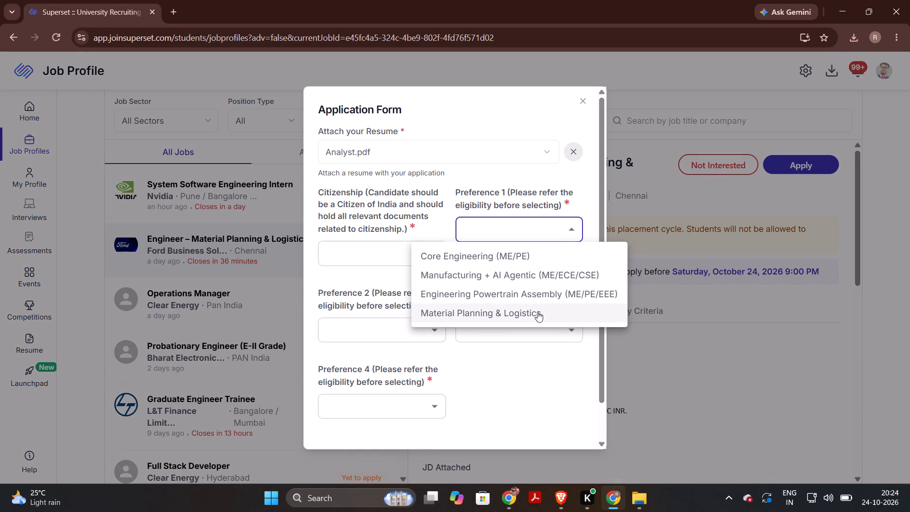
double_click(537, 311)
double_click(437, 251)
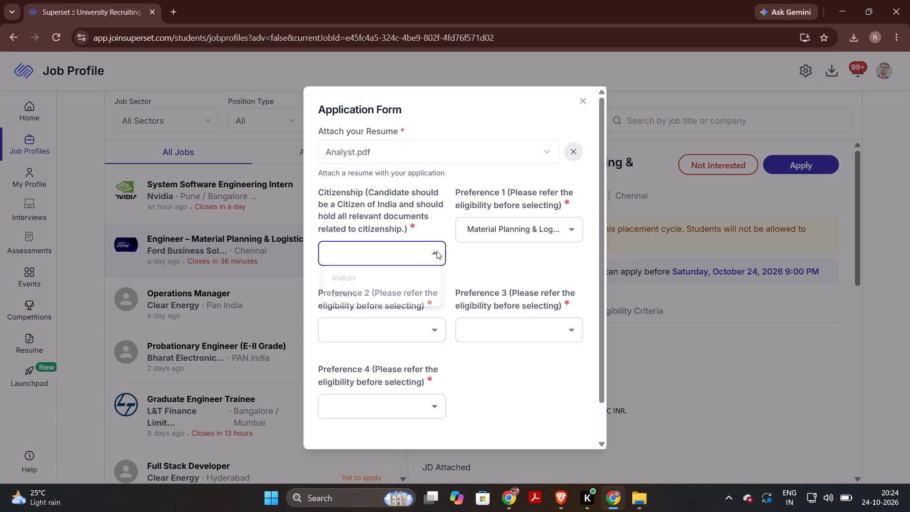
double_click(435, 255)
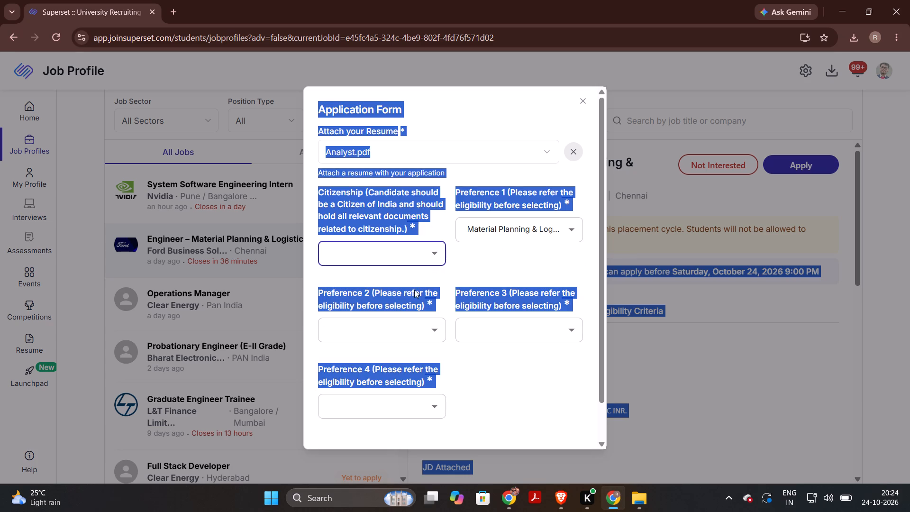
left_click(423, 253)
left_click(394, 278)
left_click(526, 273)
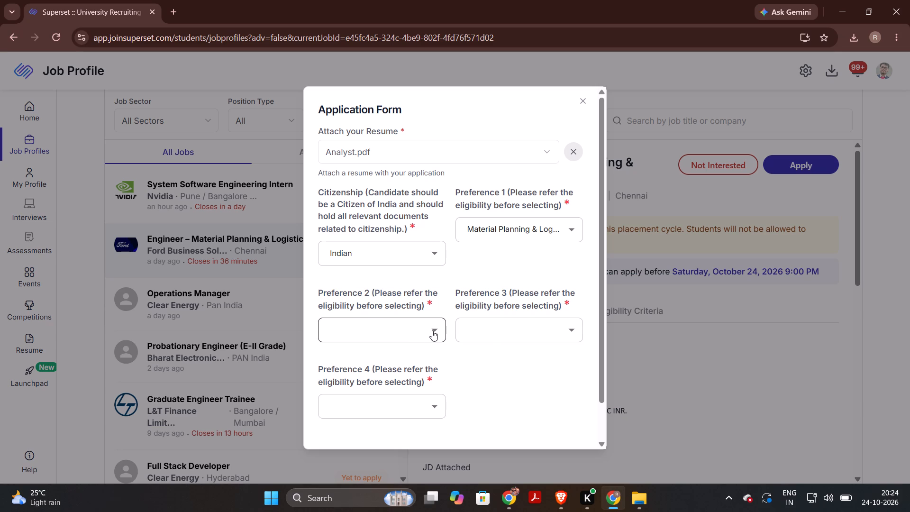
Set Preferences 2, 3 and 4 in the application form to Material Planning & Logistics.
left_click(432, 330)
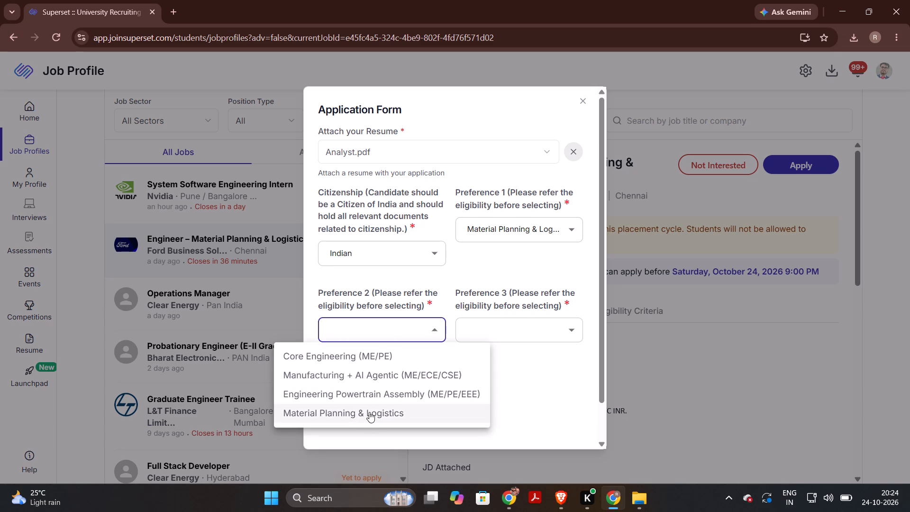
left_click(369, 412)
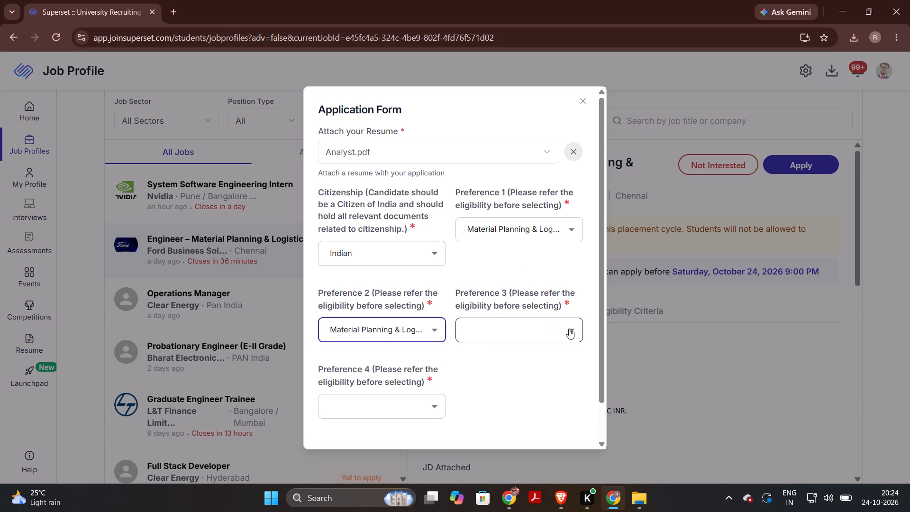
left_click(569, 329)
left_click(515, 411)
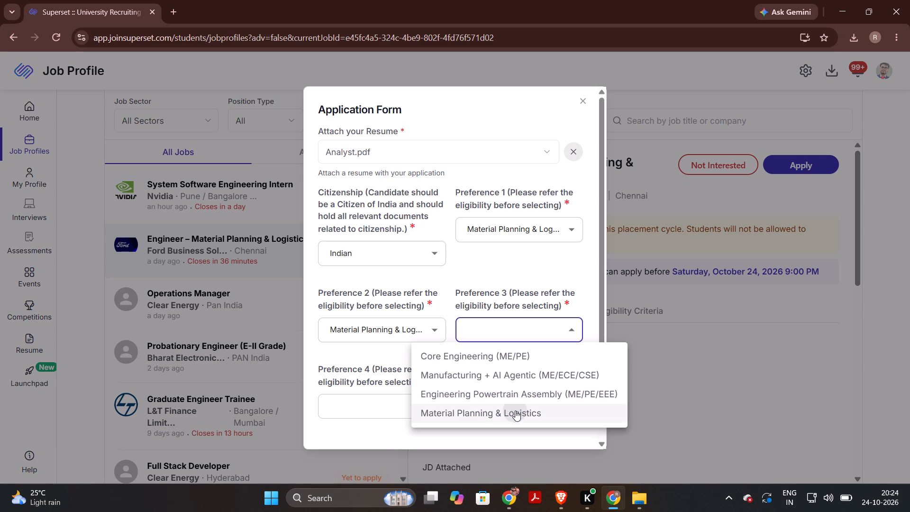
left_click(433, 406)
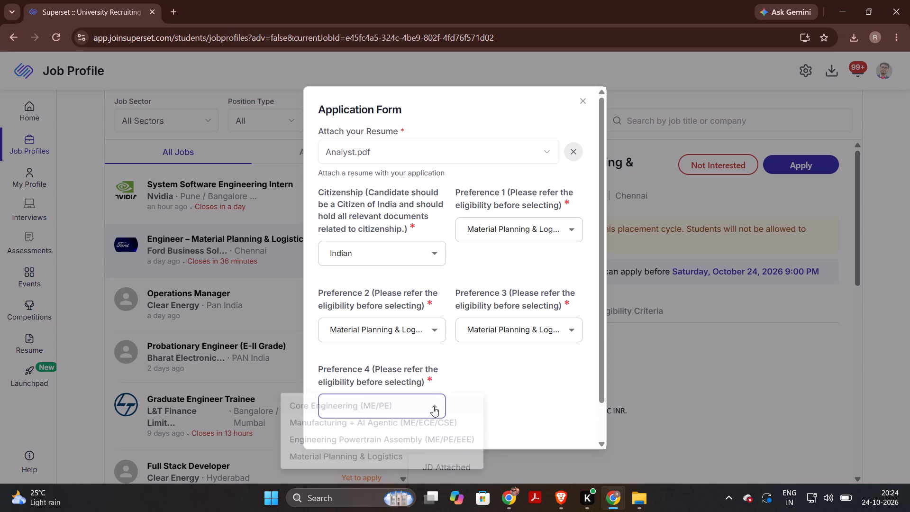
left_click(402, 462)
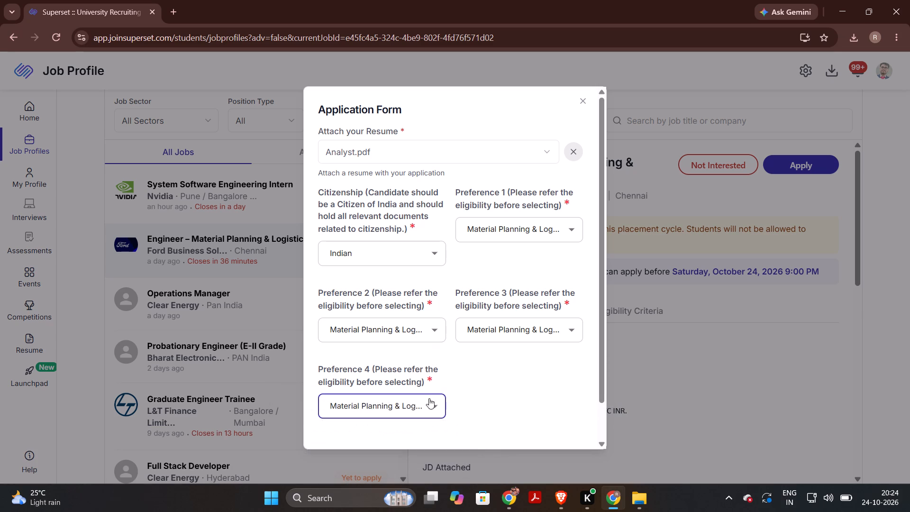
Attach FORD.pdf as the application's resume in place of Analyst.pdf.
scroll(430, 395, "down", 1)
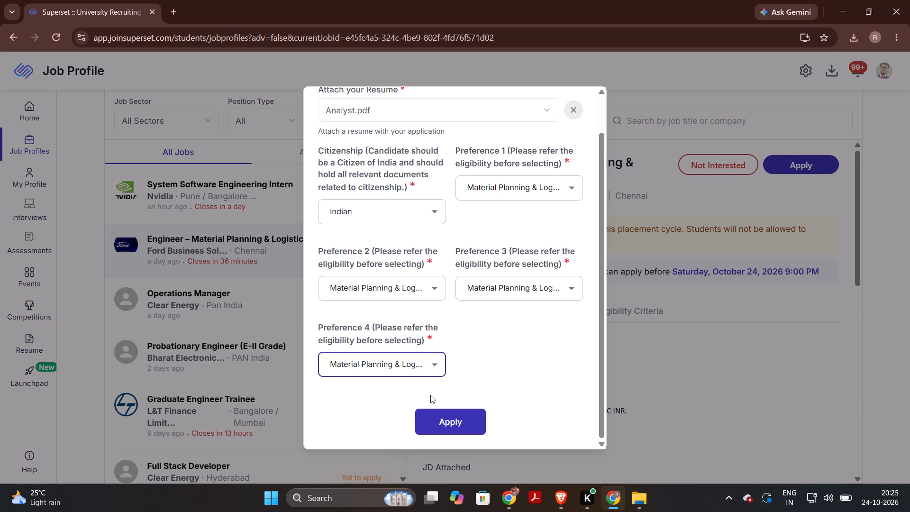
scroll(455, 326, "up", 1)
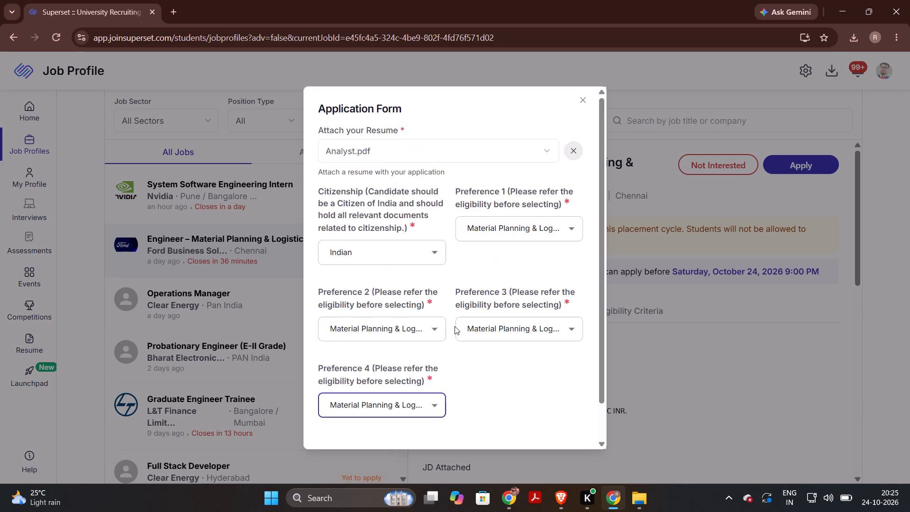
scroll(455, 326, "up", 1)
left_click(549, 151)
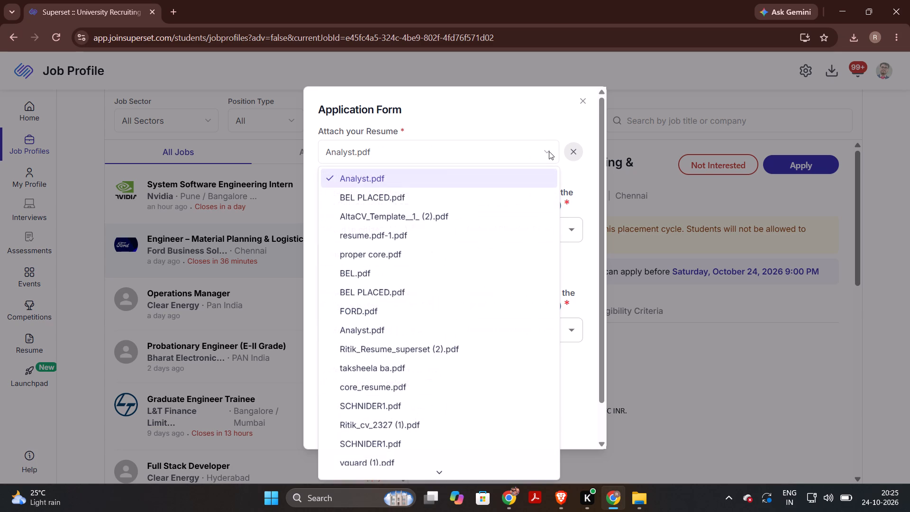
scroll(382, 321, "down", 1)
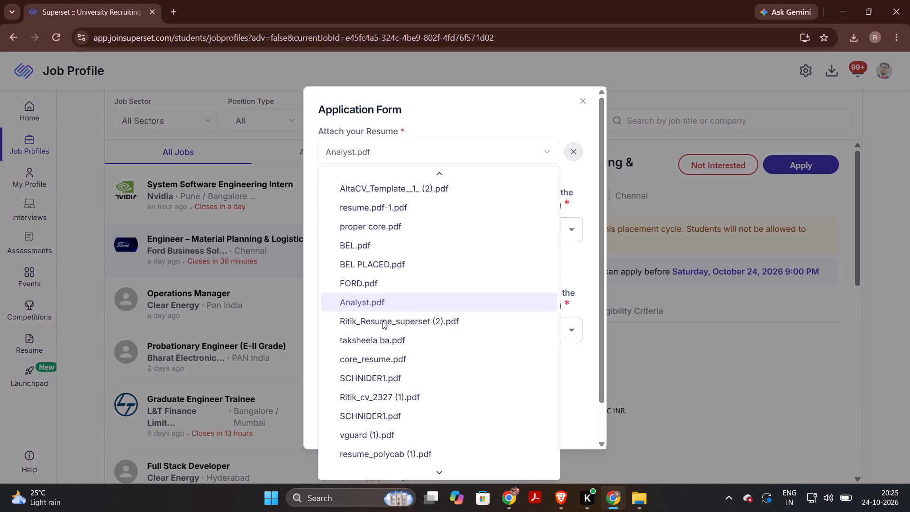
scroll(382, 321, "down", 2)
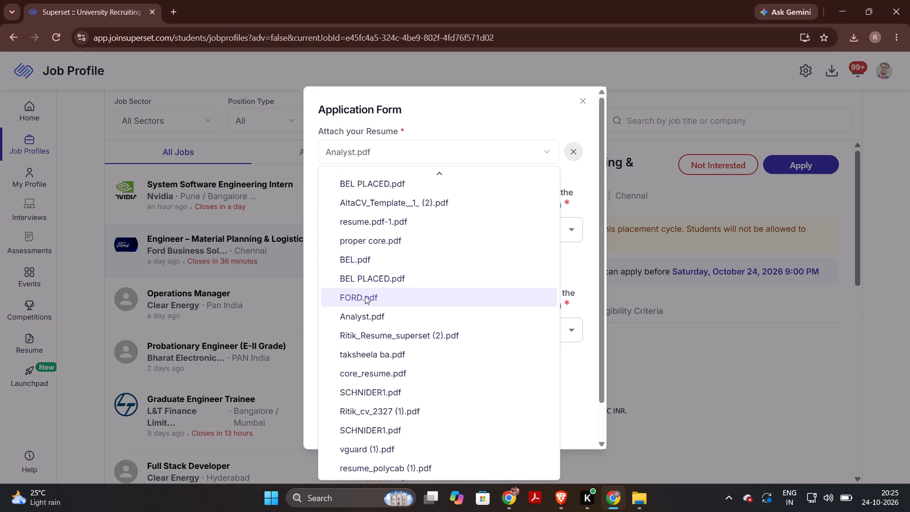
double_click(365, 296)
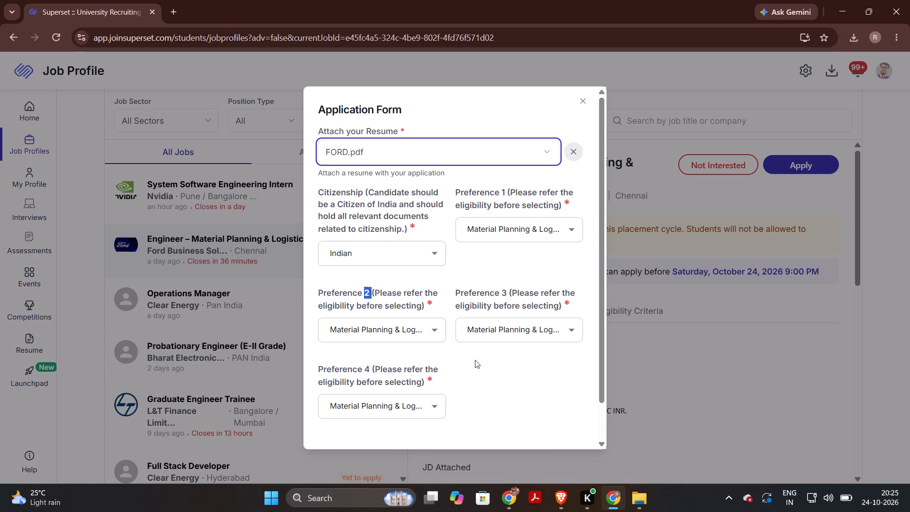
left_click(475, 361)
Check the completed form and submit the application for Ford's Engineer – Material Planning & Logistics job.
scroll(475, 361, "down", 2)
scroll(475, 361, "up", 1)
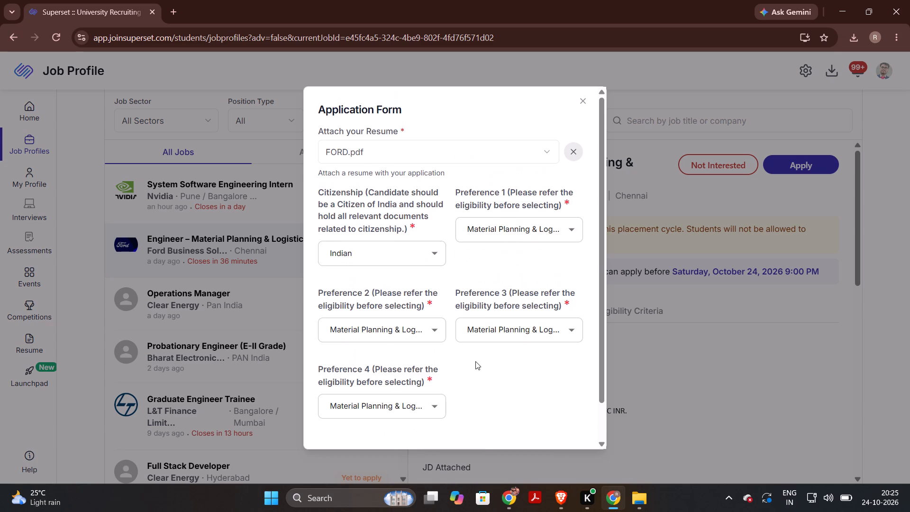
scroll(475, 361, "up", 1)
scroll(475, 361, "down", 2)
left_click(453, 425)
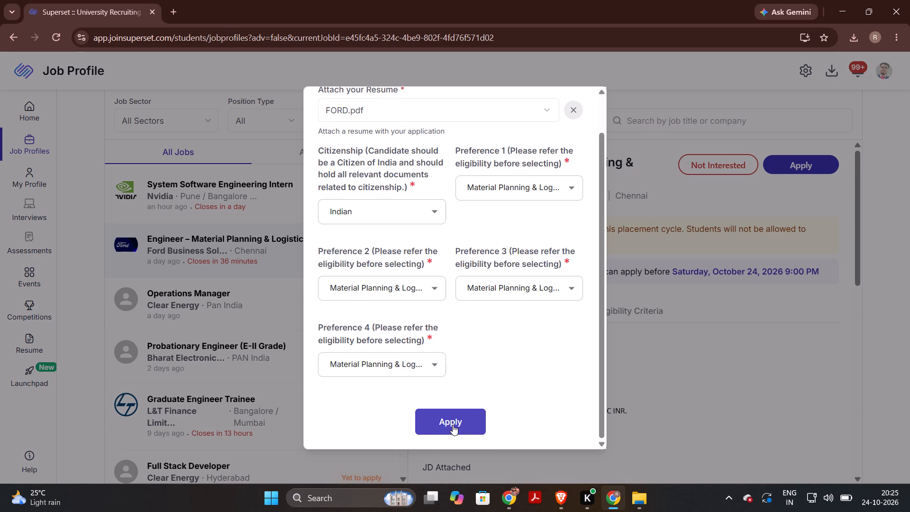
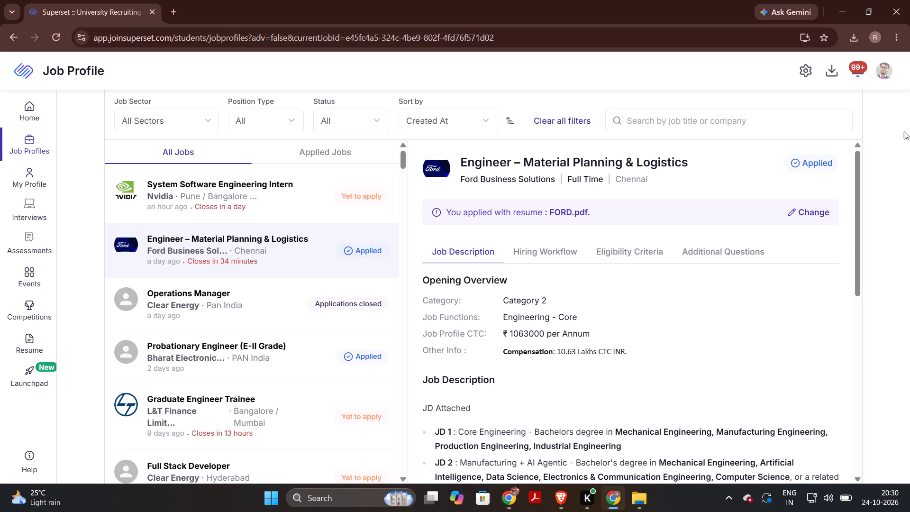
Look over Ford's Engineer – Material Planning & Logistics profile after applying and browse the other listed job profiles with their application status.
scroll(556, 247, "up", 4)
scroll(551, 246, "down", 4)
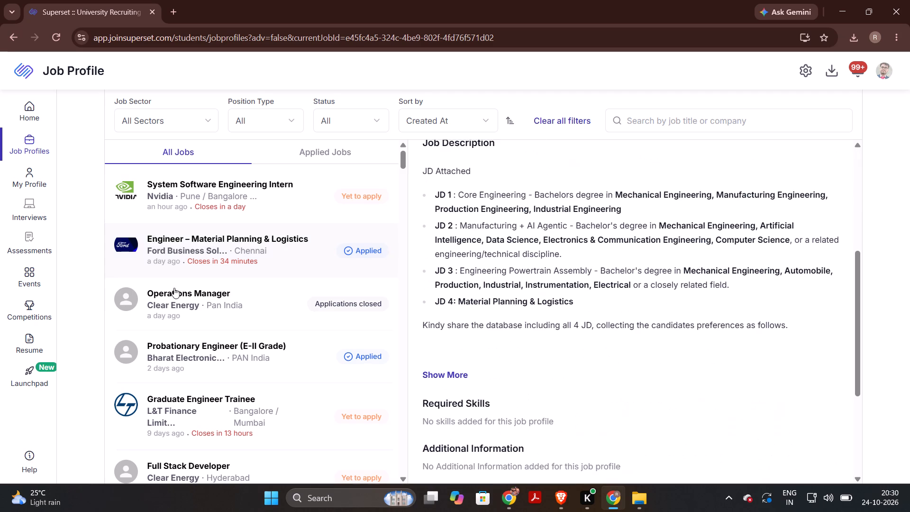
scroll(184, 282, "down", 4)
scroll(227, 265, "down", 4)
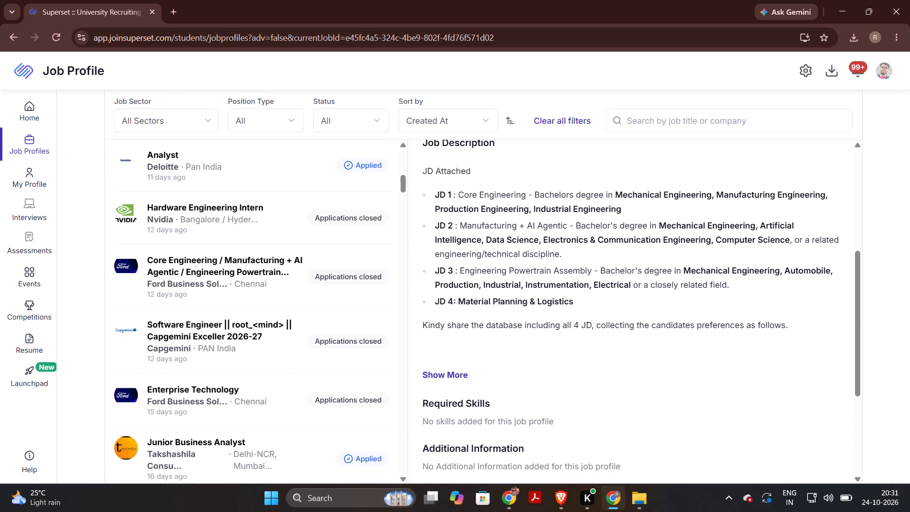
scroll(488, 241, "down", 3)
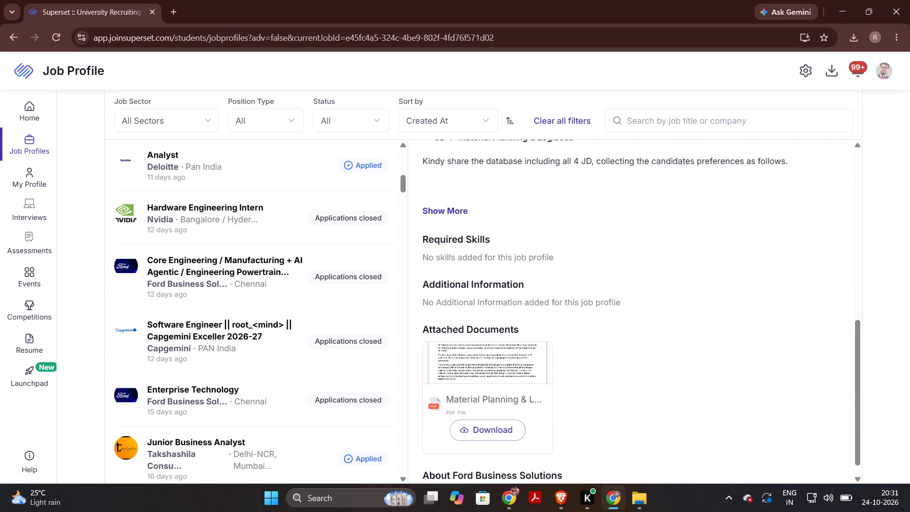
scroll(341, 268, "up", 2)
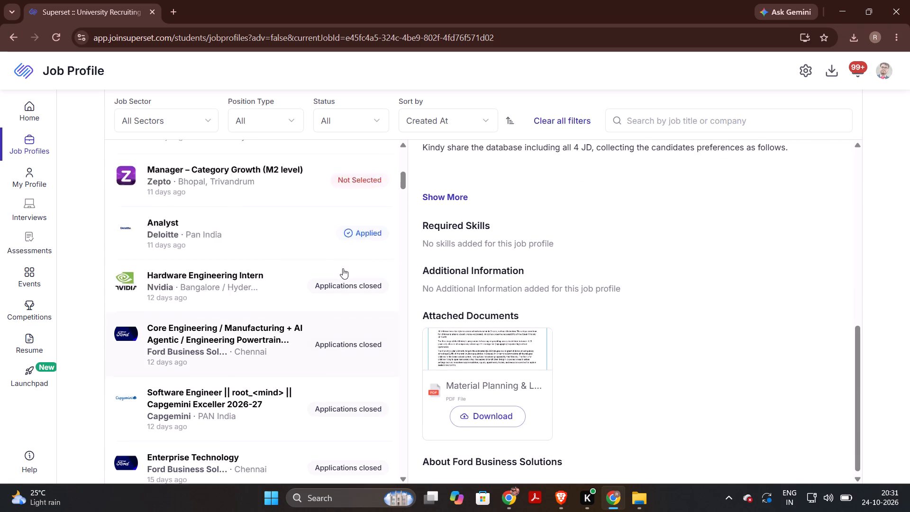
scroll(343, 268, "up", 6)
scroll(343, 268, "down", 9)
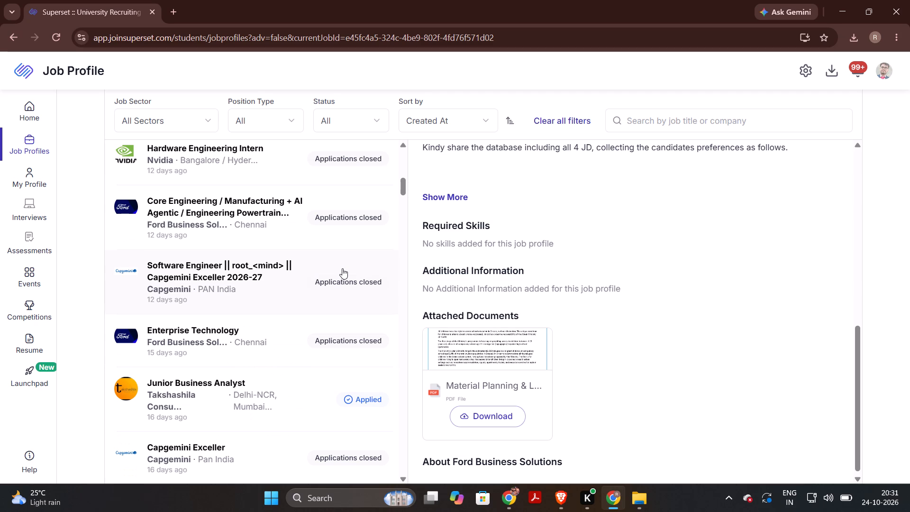
scroll(342, 268, "down", 1)
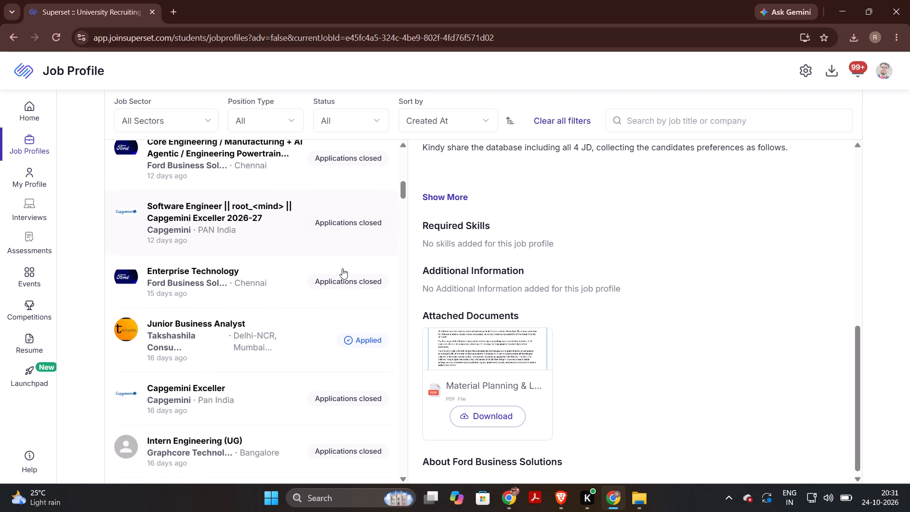
Open Ford's Enterprise Technology job profile and examine its application status, compensation and description.
double_click(290, 288)
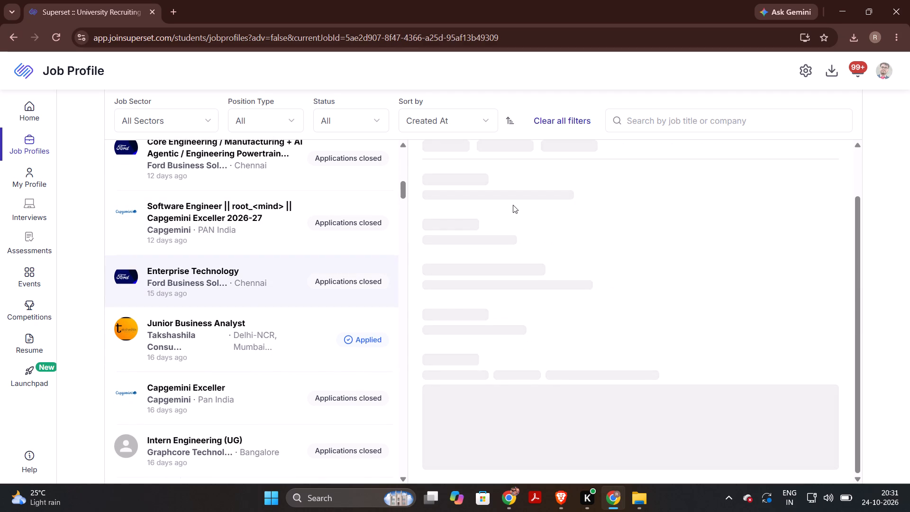
scroll(563, 277, "up", 4)
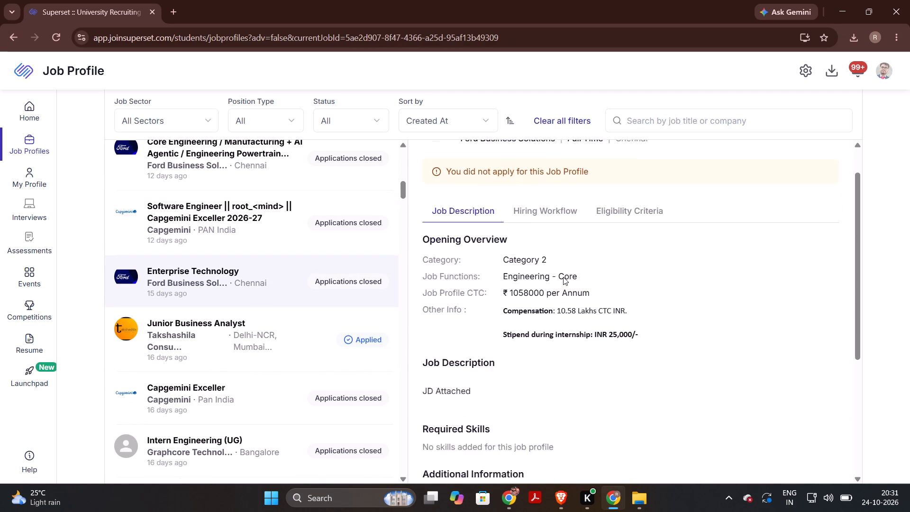
scroll(556, 251, "up", 5)
scroll(293, 250, "up", 9)
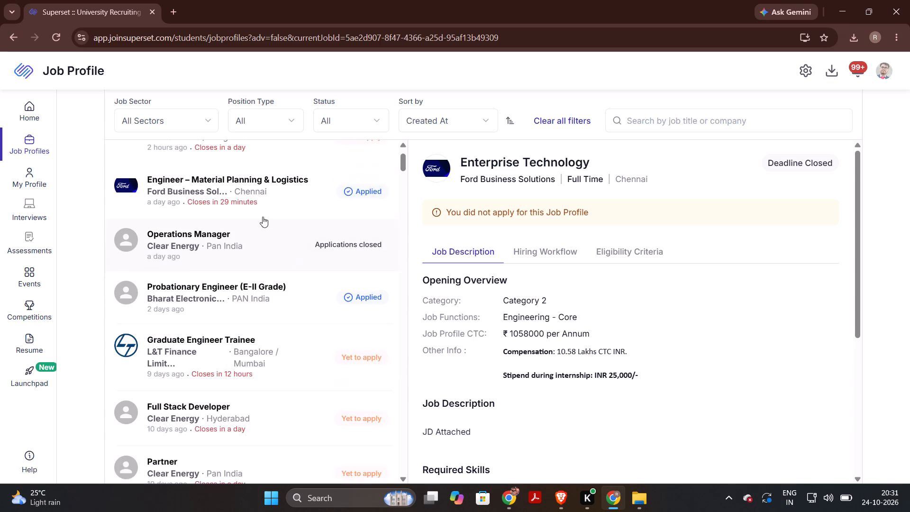
scroll(258, 210, "up", 6)
Go to the Home feed and read the job announcements, expanding Clear Energy's Partner post to its full eligibility and hiring details.
left_click(43, 105)
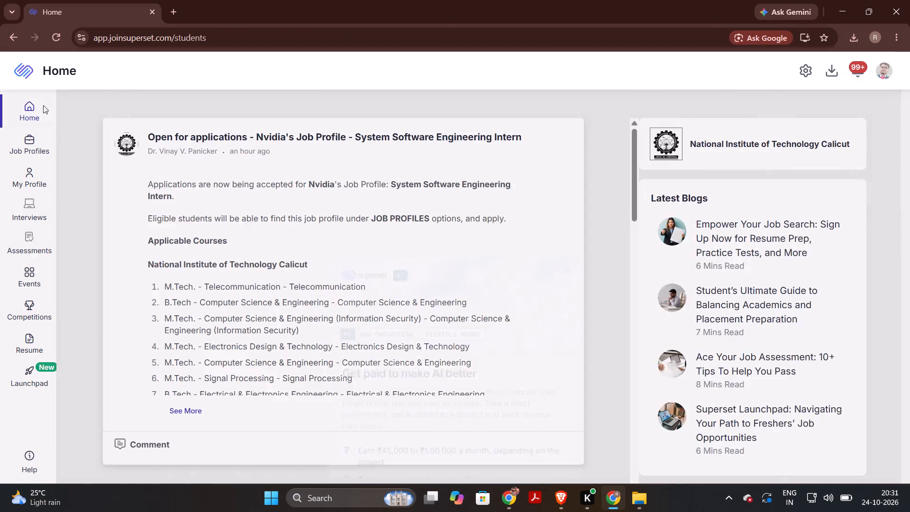
double_click(575, 122)
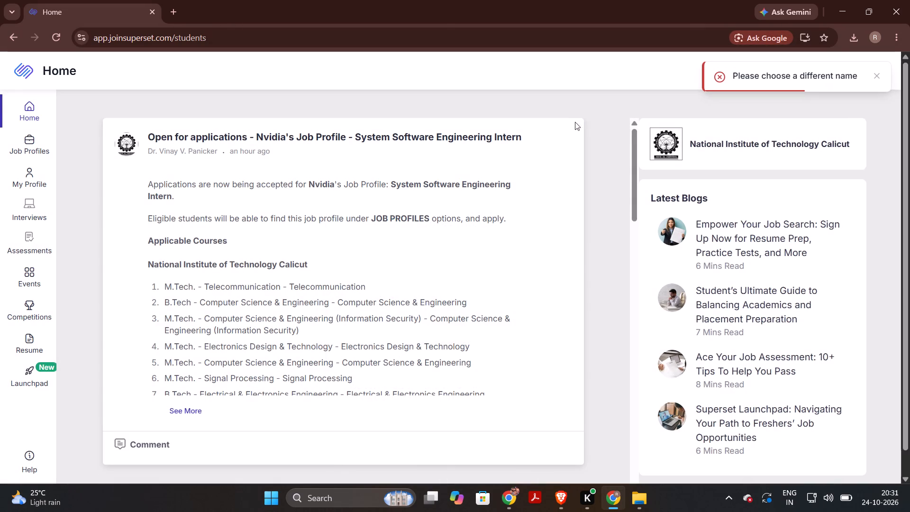
scroll(390, 248, "up", 4)
scroll(390, 248, "down", 8)
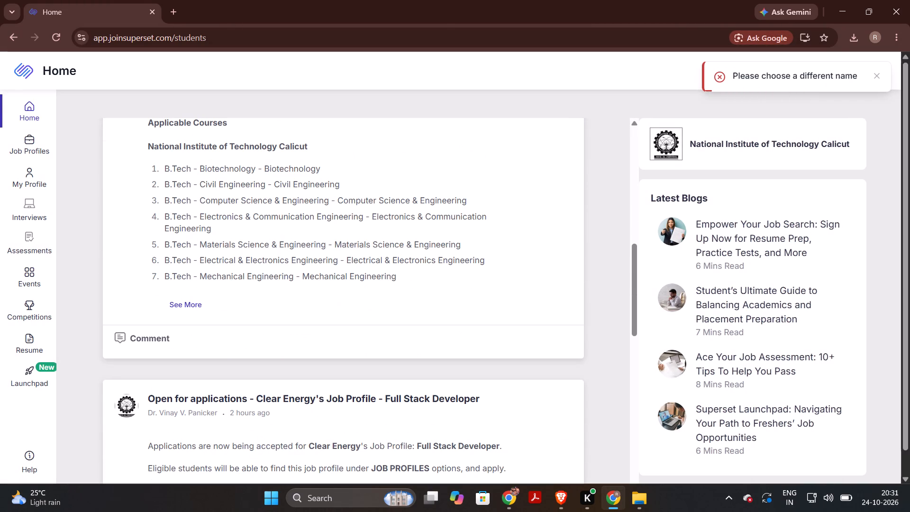
triple_click(200, 304)
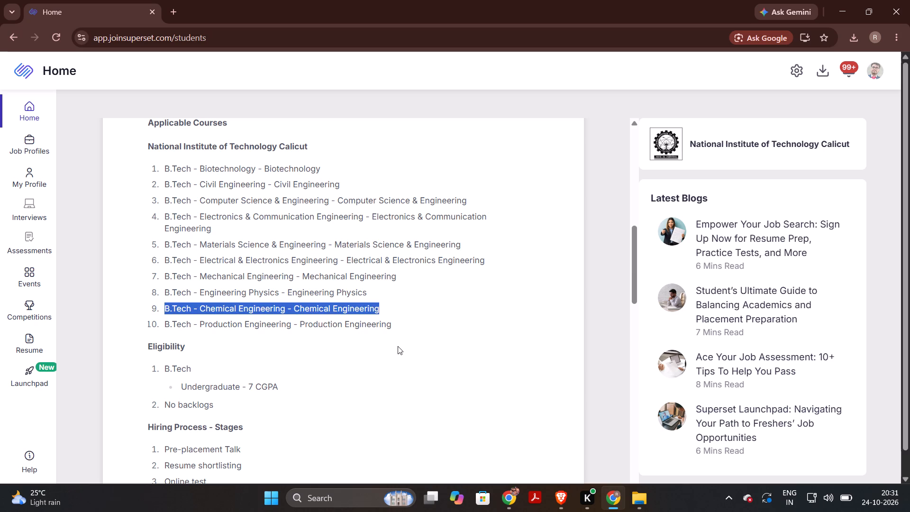
left_click(397, 347)
scroll(395, 348, "down", 6)
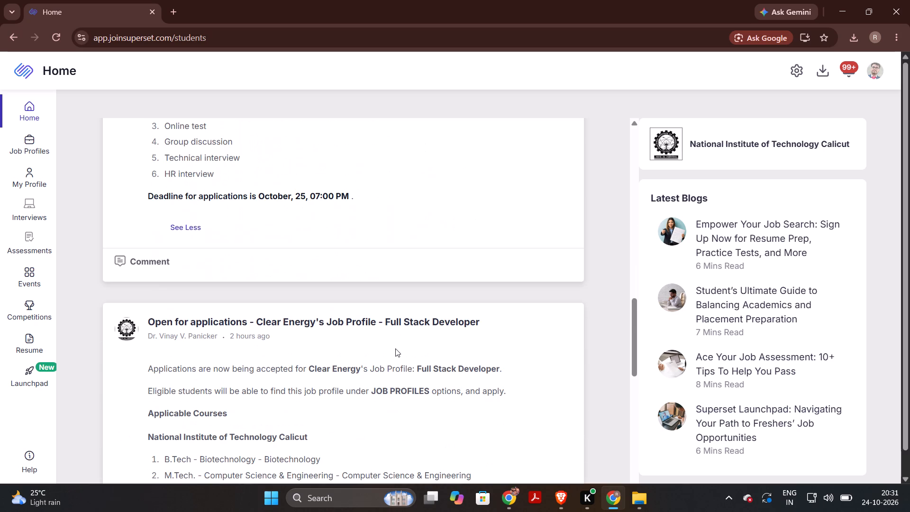
scroll(395, 348, "up", 8)
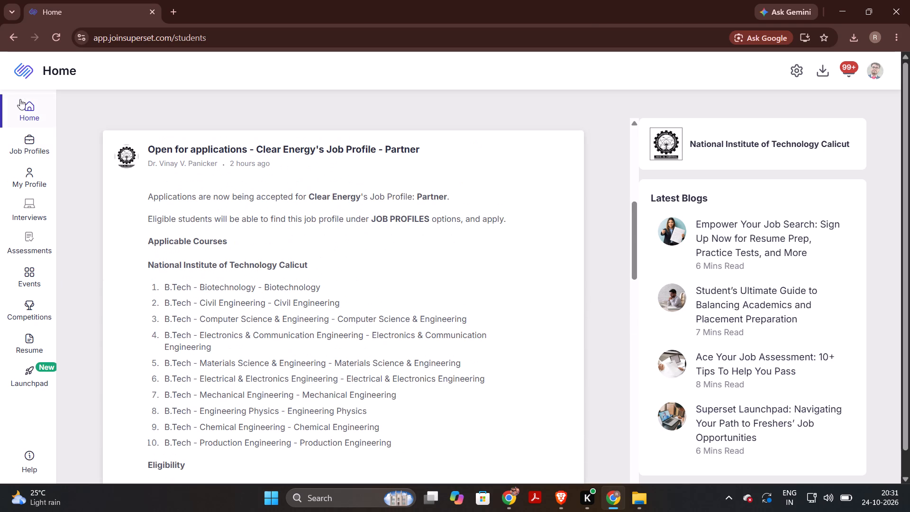
left_click(25, 104)
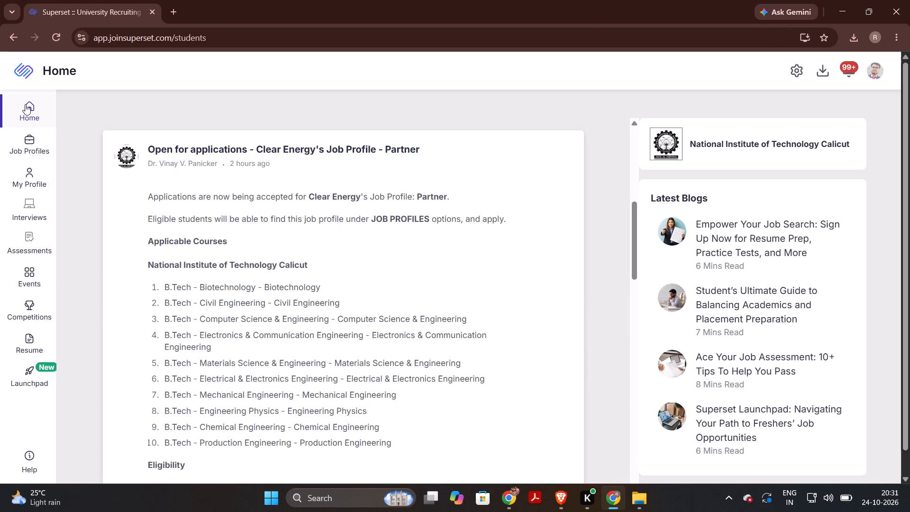
Search Google for unstop in a new tab and open the Unstop website.
left_click(175, 9)
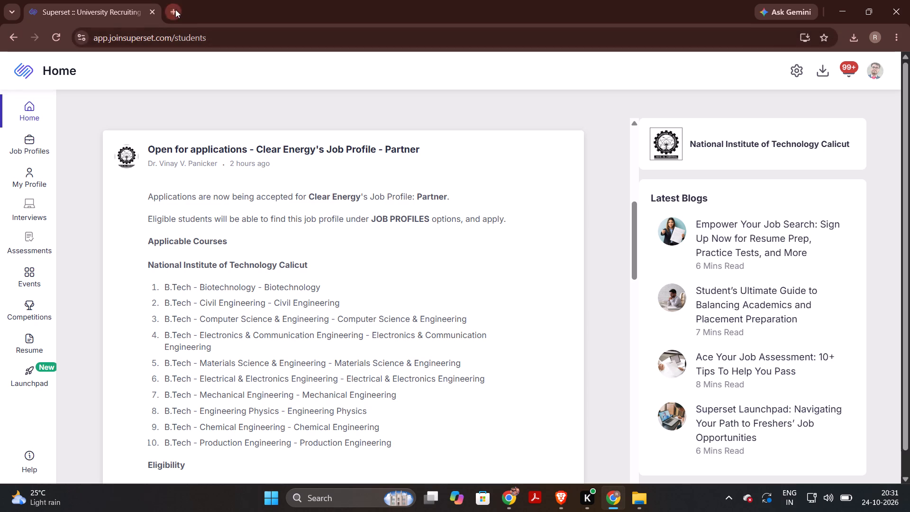
left_click(323, 228)
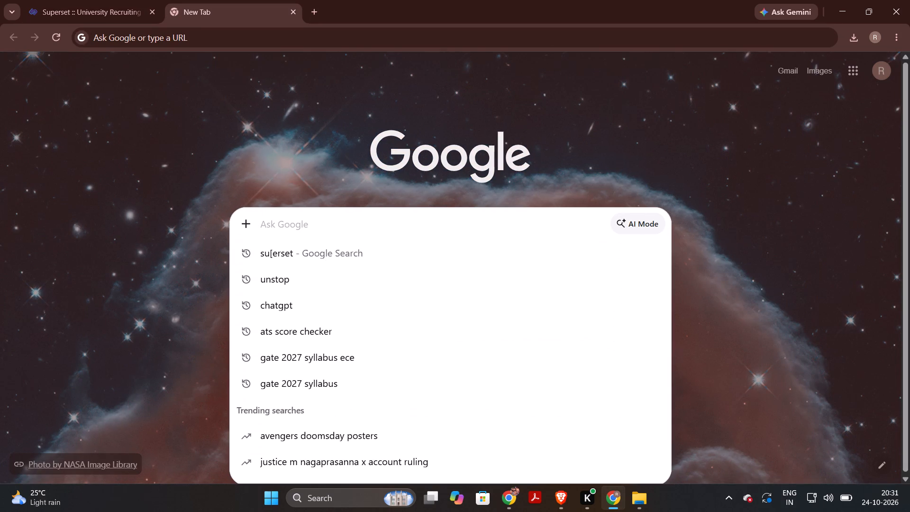
left_click(289, 279)
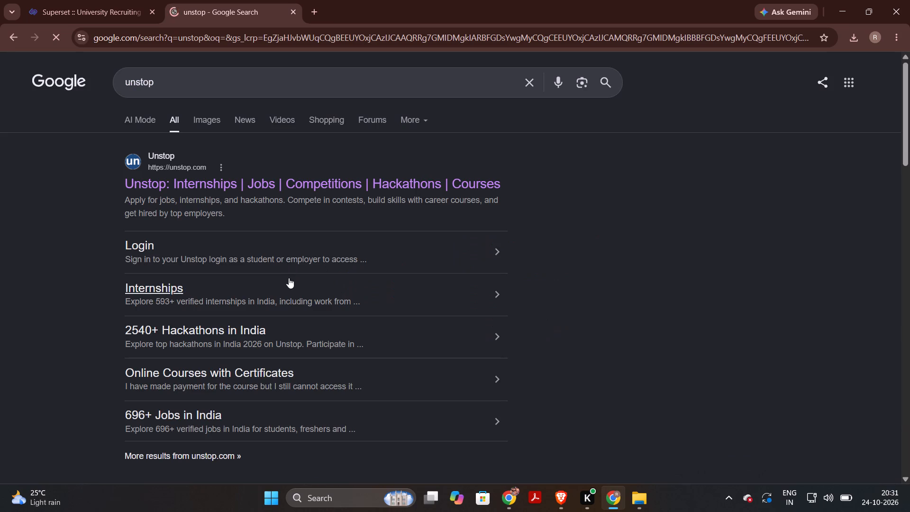
double_click(269, 176)
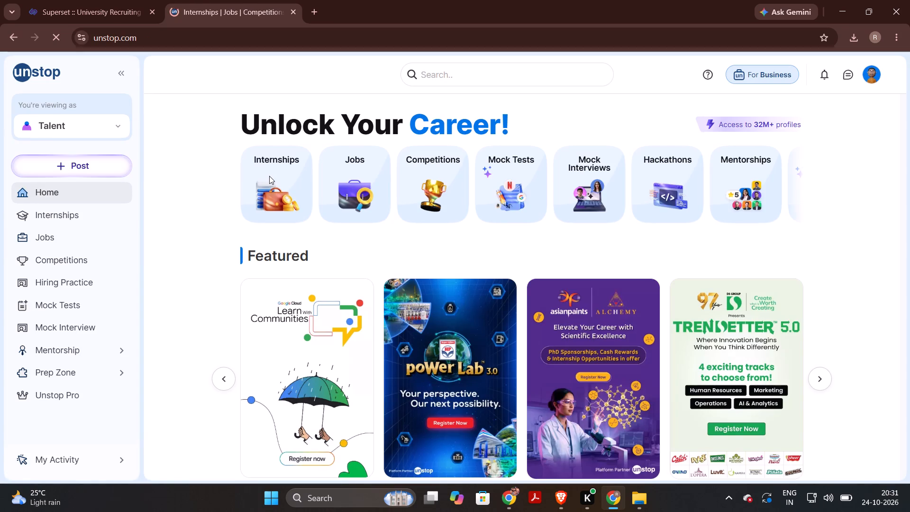
Open My Activity on Unstop and check the live rounds under My Rounds.
scroll(87, 289, "down", 2)
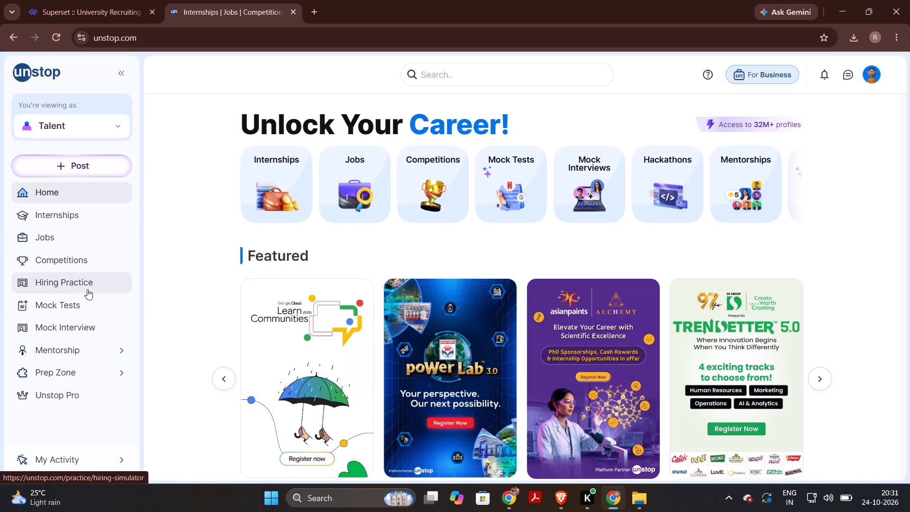
scroll(87, 289, "down", 1)
left_click(123, 462)
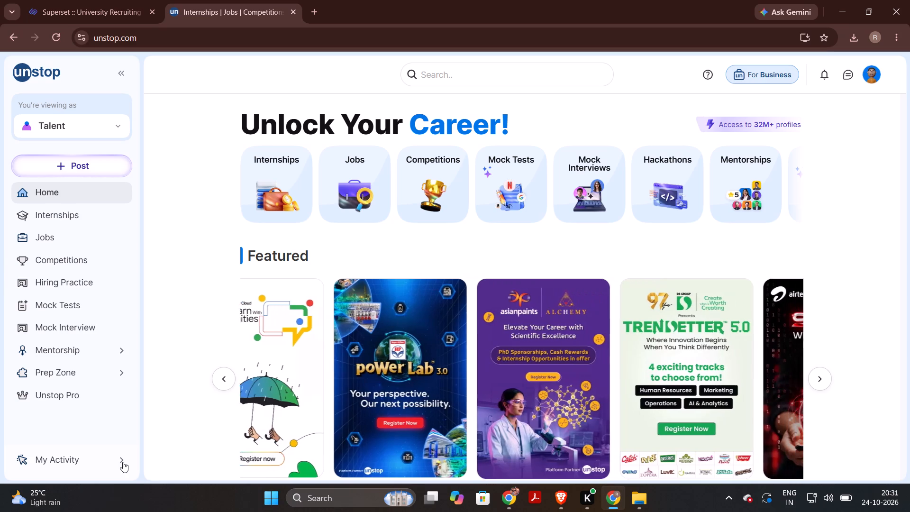
left_click(109, 461)
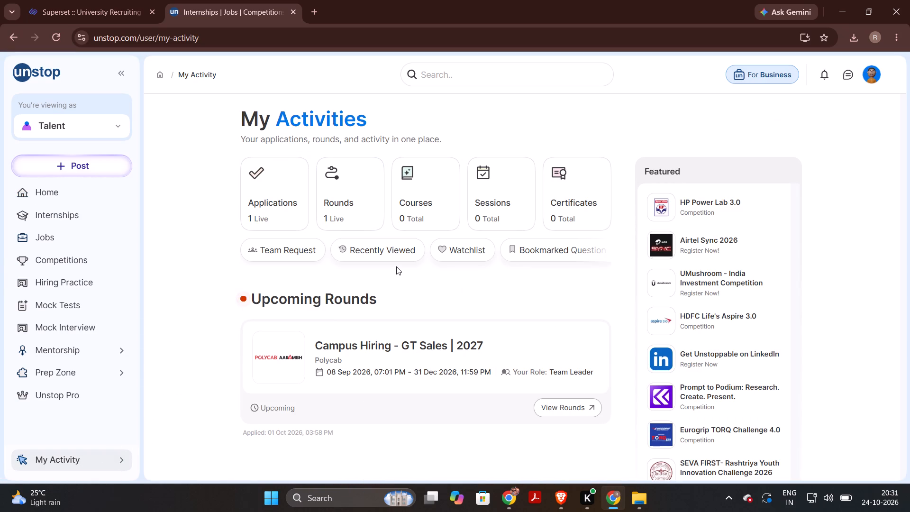
left_click(360, 208)
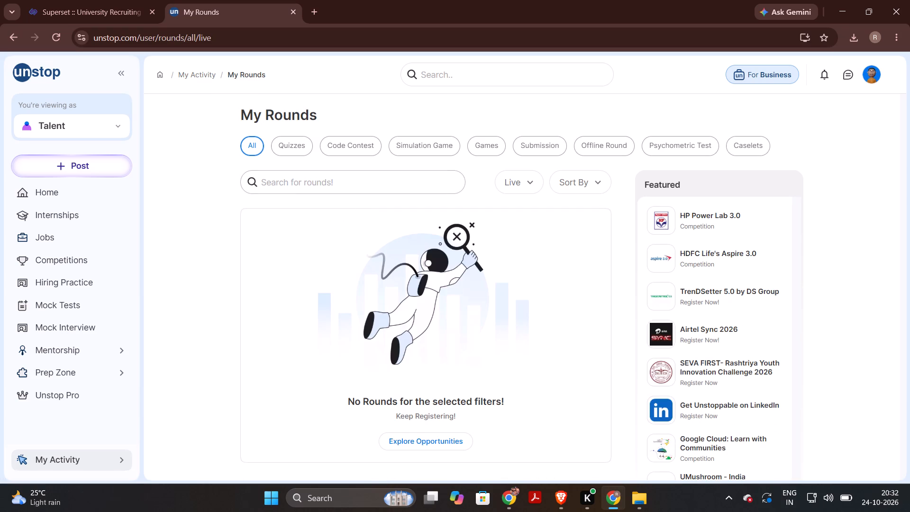
scroll(122, 337, "down", 2)
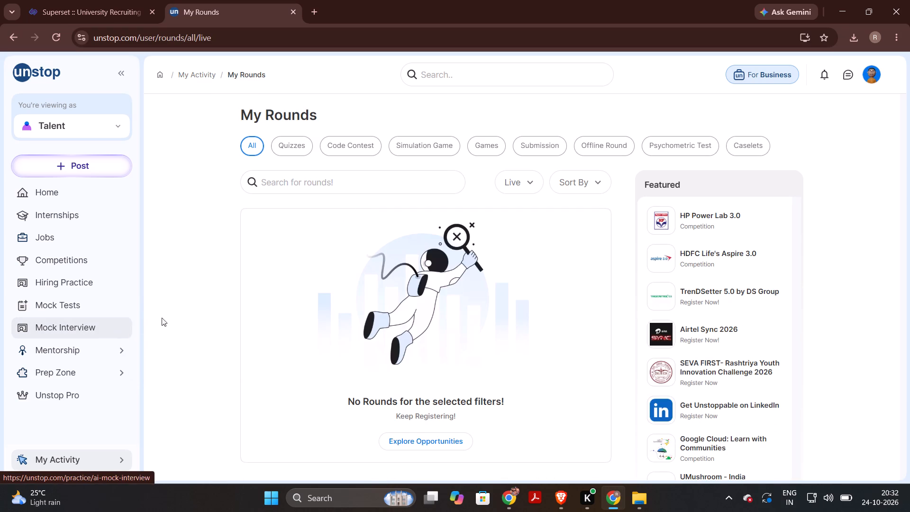
scroll(730, 287, "down", 1)
scroll(730, 284, "up", 4)
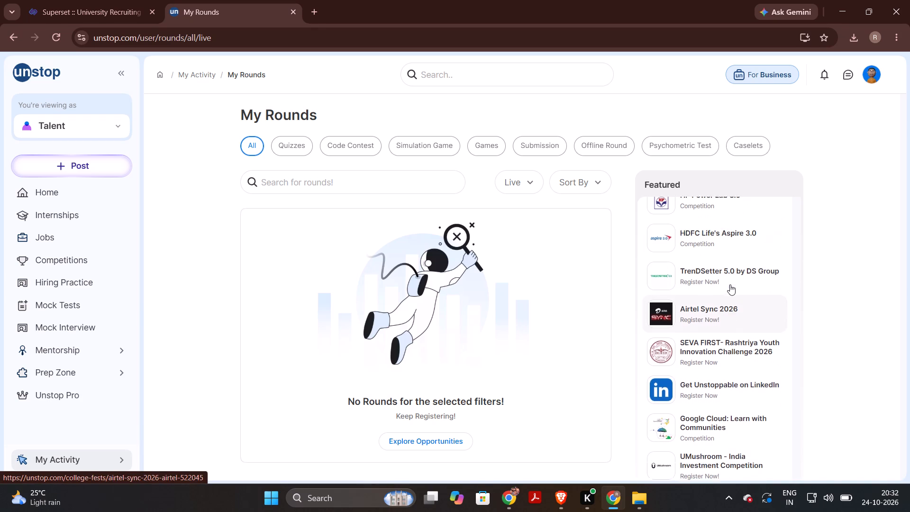
Search Unstop for RIL, open the RIL GET Hiring 2026-2027 festival page and examine the opportunities under it.
double_click(539, 77)
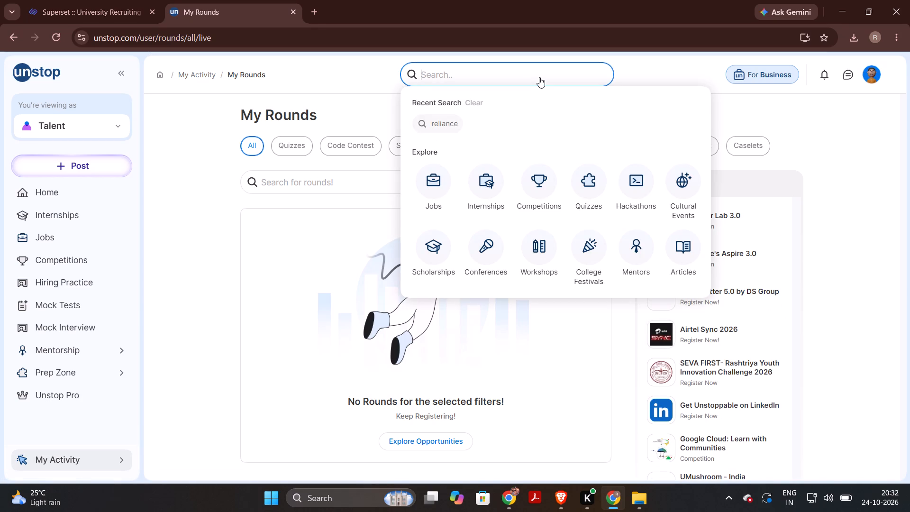
type("RIL")
key("Return")
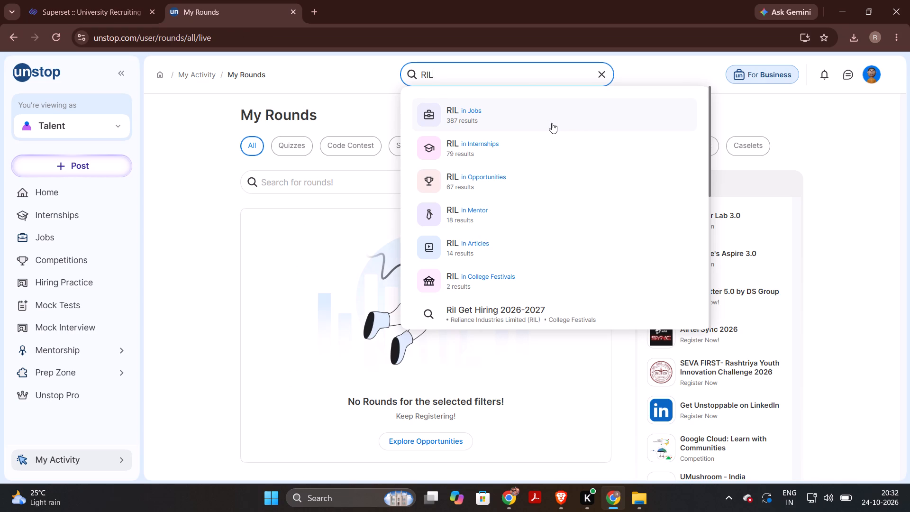
left_click(557, 307)
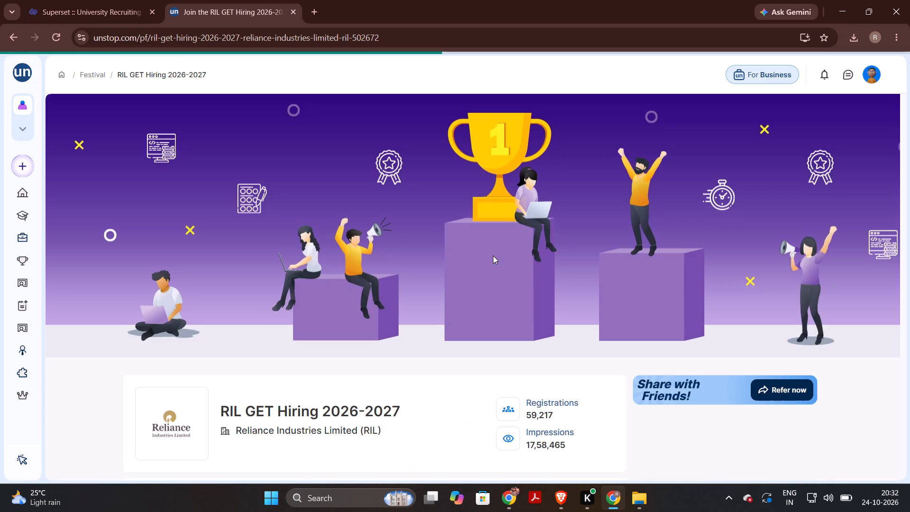
scroll(552, 236, "down", 2)
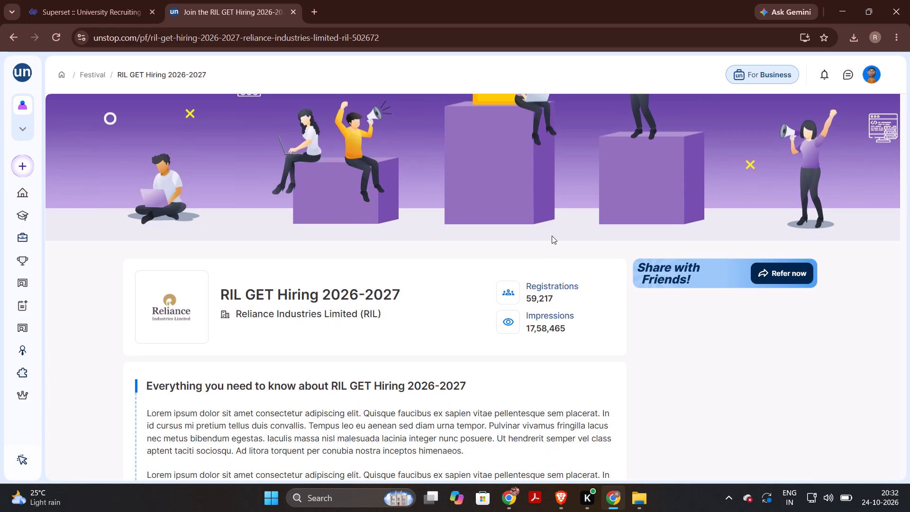
scroll(552, 236, "down", 4)
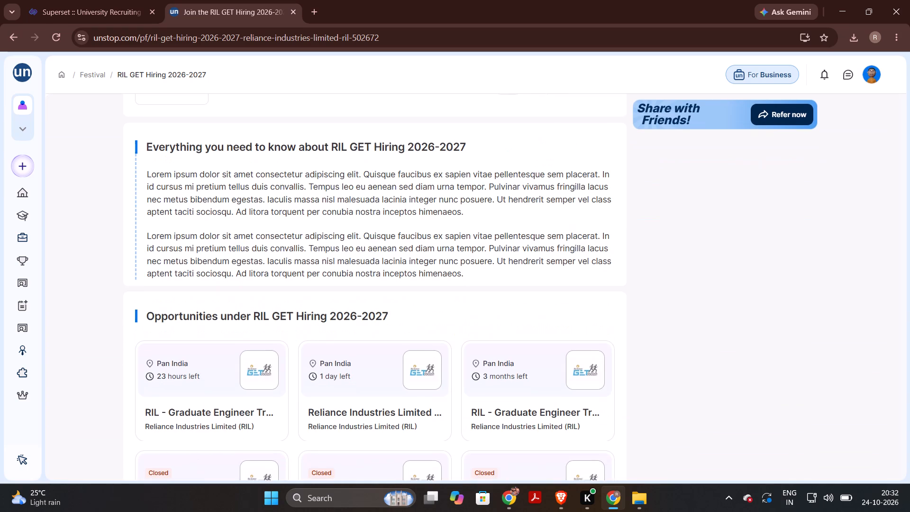
scroll(552, 236, "down", 2)
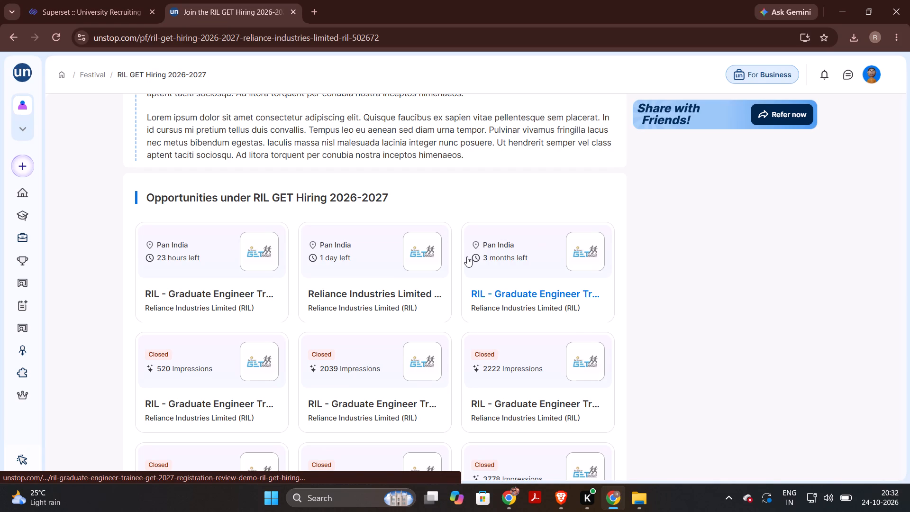
Open the RIL GET 2027 SVNIT Surat (CS/IT) opportunity, check its eligible organizations, and return to the festival page.
left_click(180, 268)
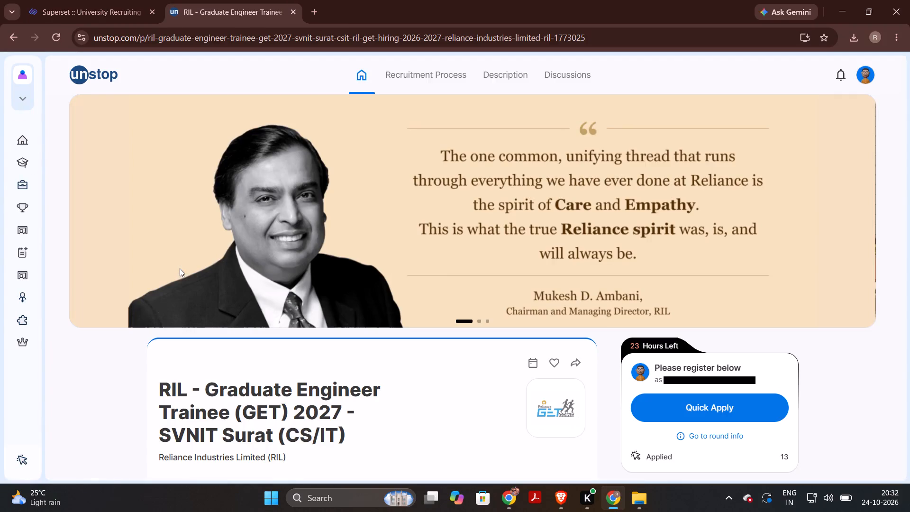
scroll(322, 260, "down", 2)
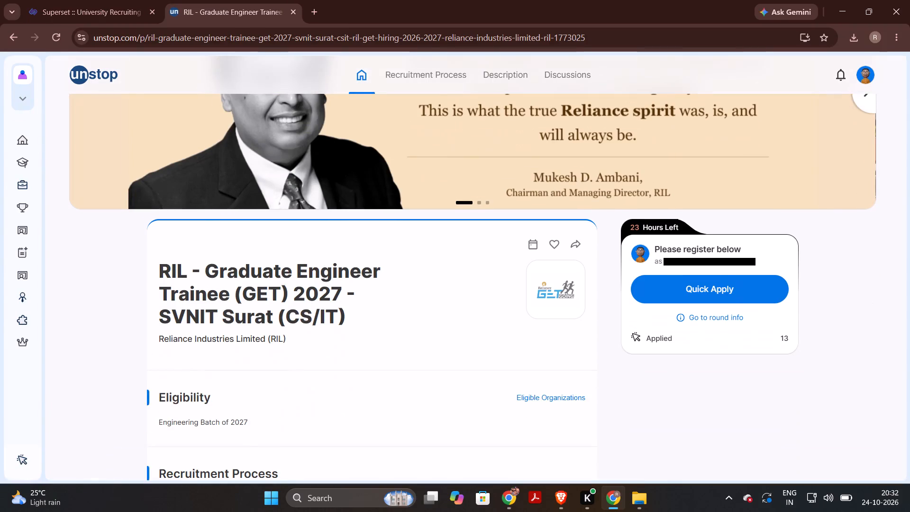
scroll(322, 260, "down", 1)
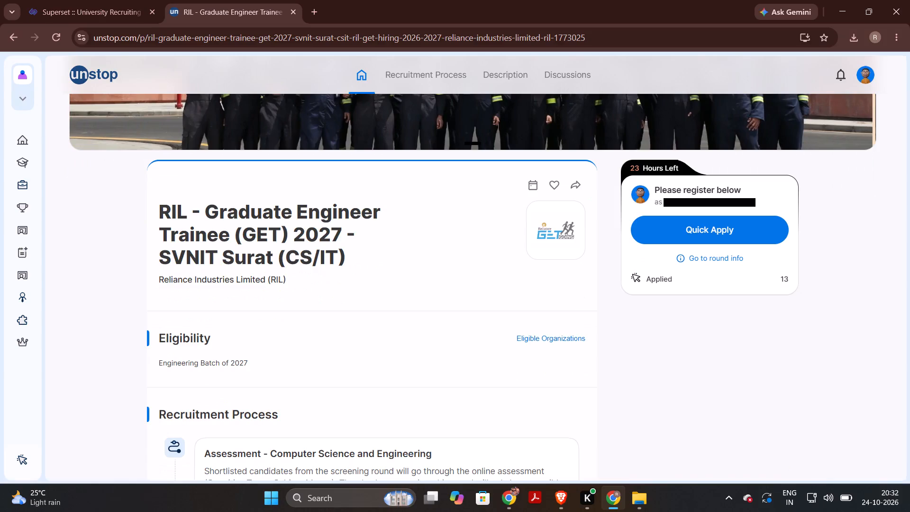
left_click(537, 339)
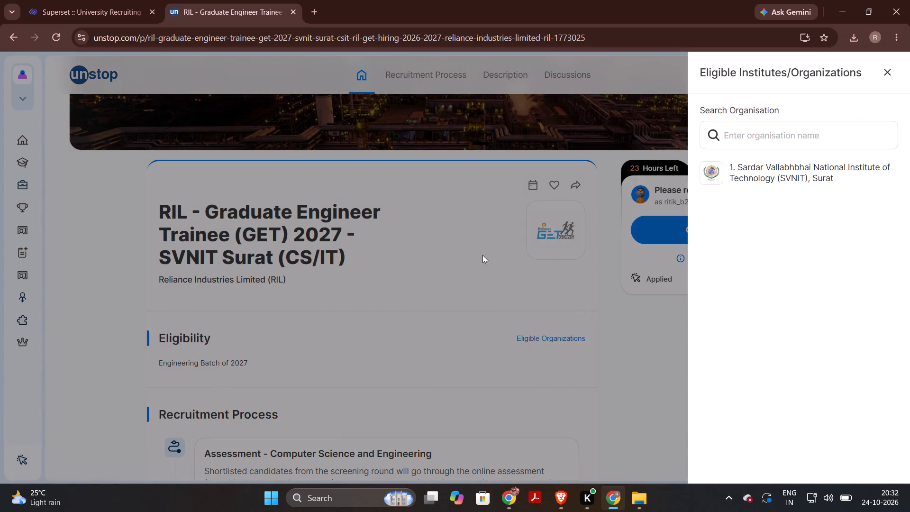
double_click(382, 261)
left_click(9, 36)
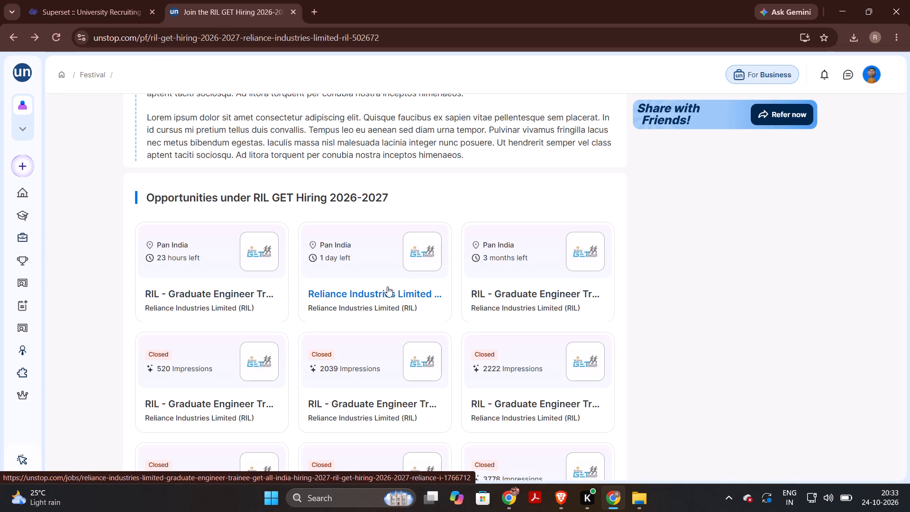
Open Reliance's GET All India Hiring 2027 opportunity and examine its eligibility, recruitment rounds and program details.
scroll(389, 279, "down", 6)
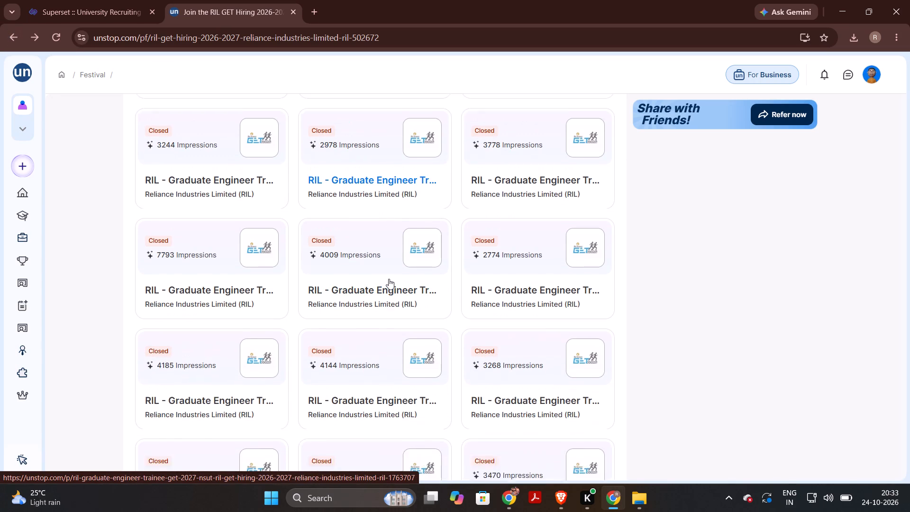
scroll(389, 277, "up", 5)
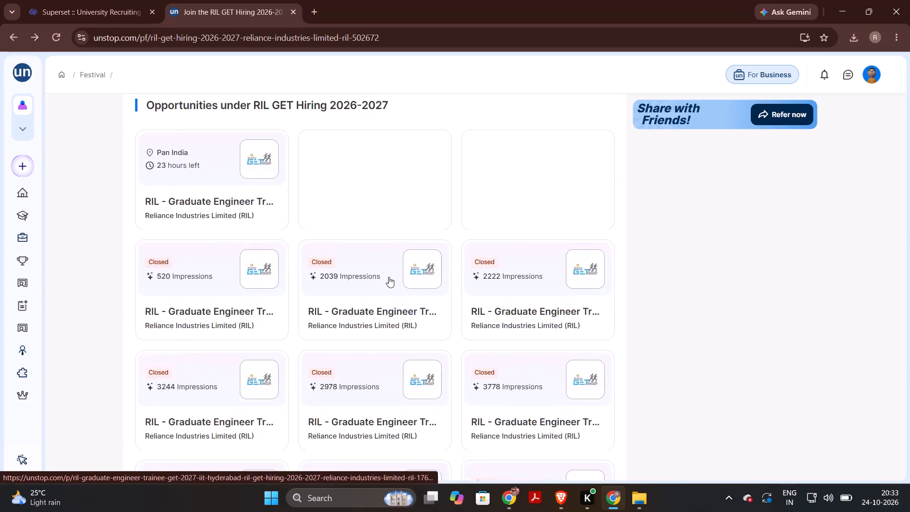
double_click(383, 212)
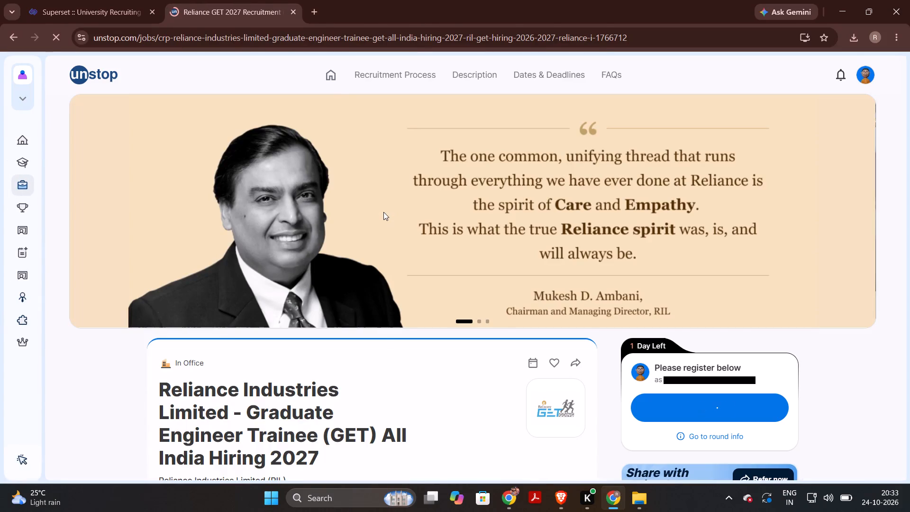
scroll(383, 212, "down", 6)
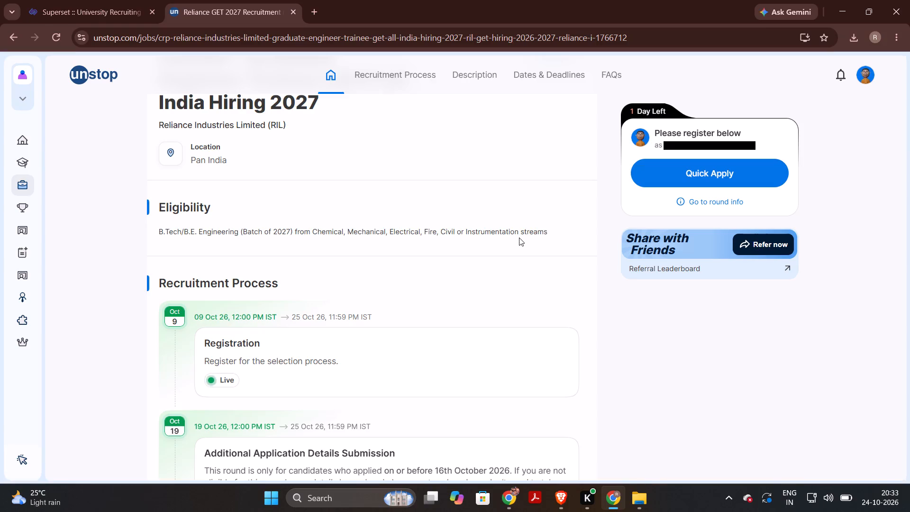
scroll(519, 238, "down", 2)
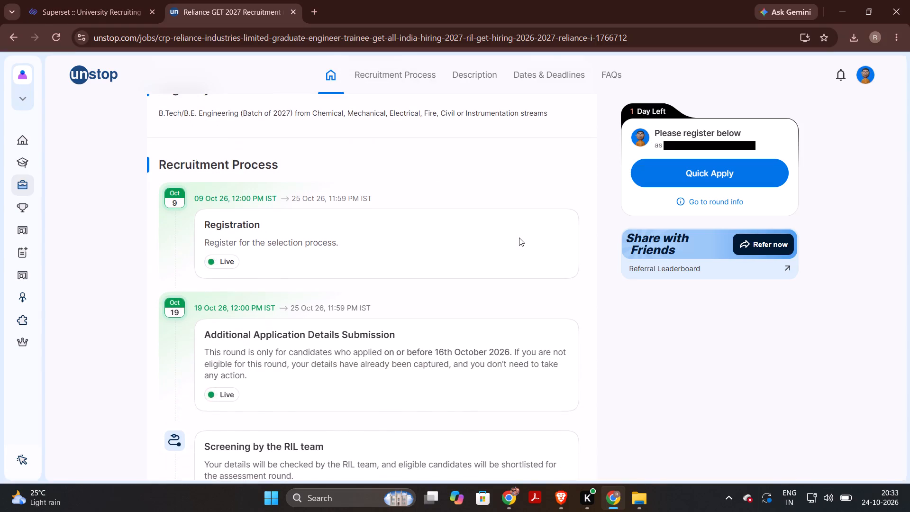
scroll(519, 238, "down", 4)
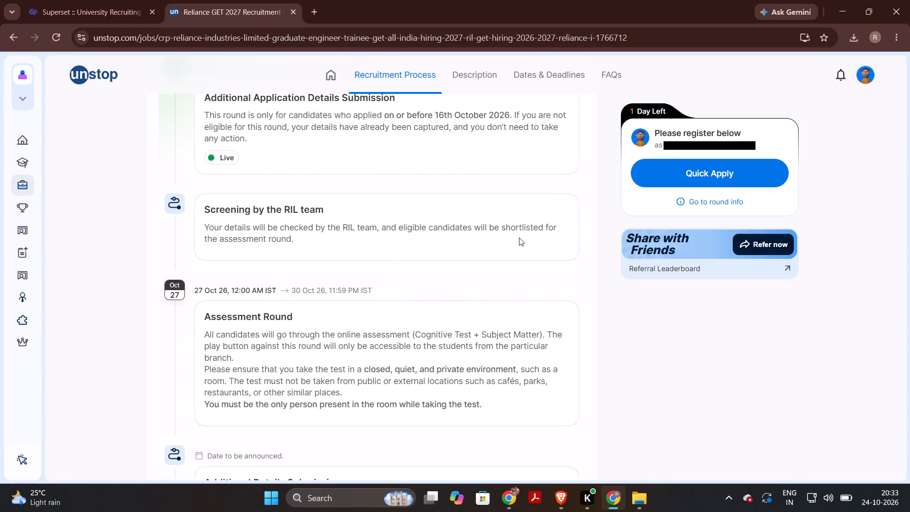
scroll(519, 238, "down", 5)
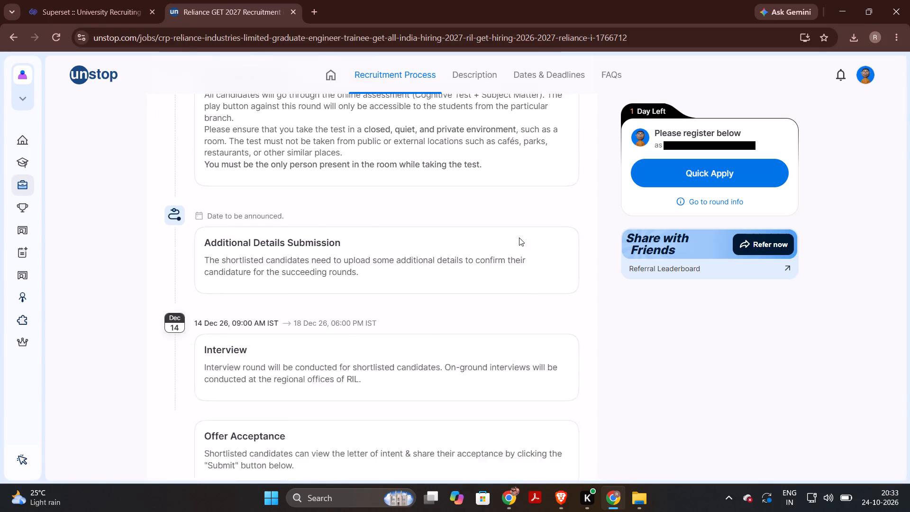
scroll(519, 238, "down", 3)
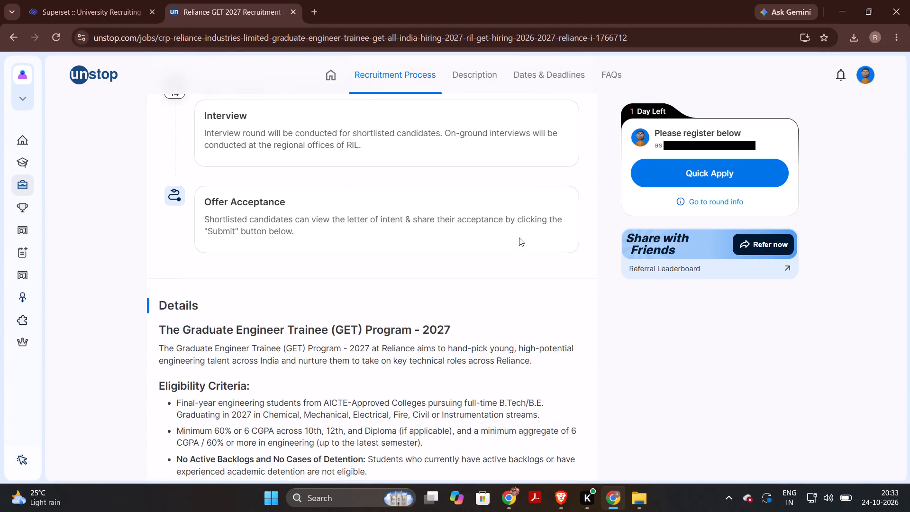
scroll(519, 238, "down", 2)
scroll(519, 238, "up", 4)
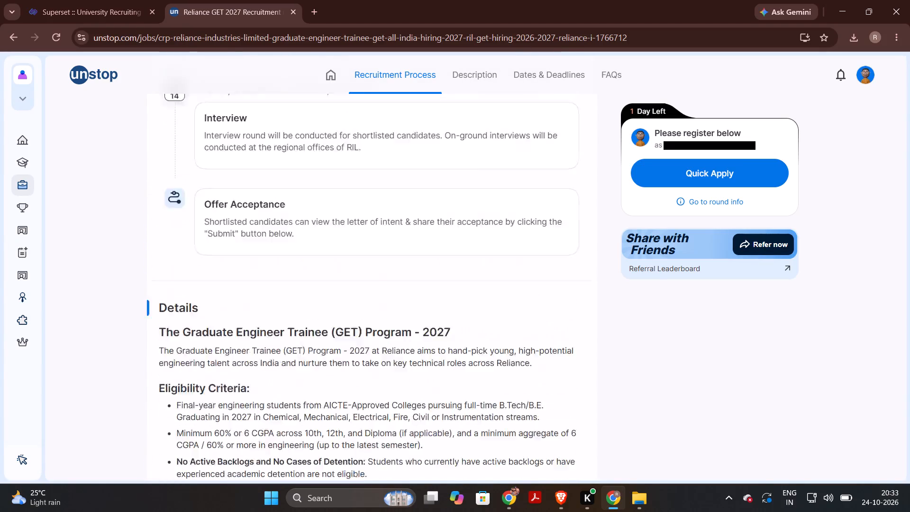
scroll(519, 238, "up", 11)
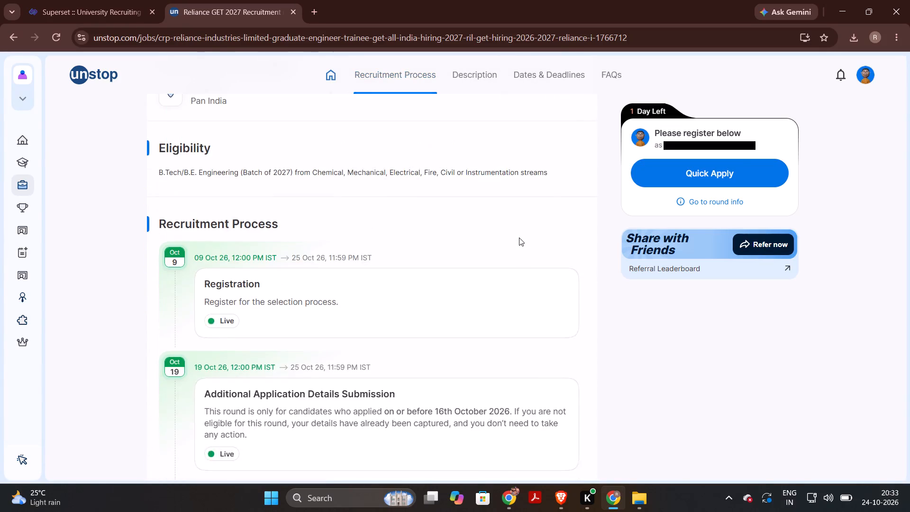
scroll(519, 238, "up", 3)
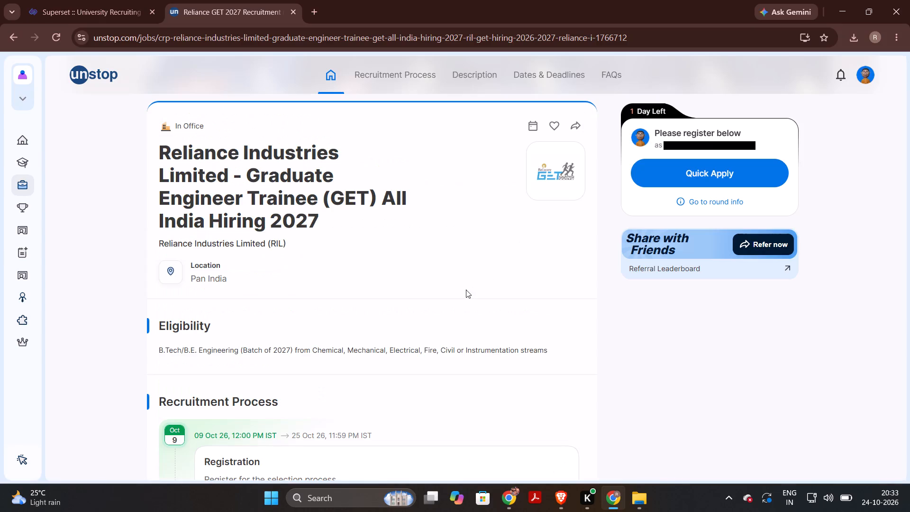
scroll(751, 343, "up", 2)
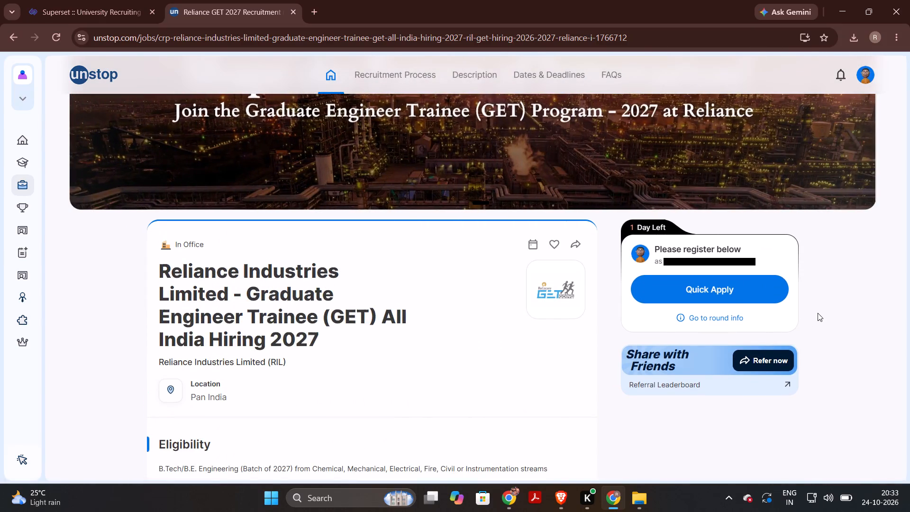
scroll(423, 334, "up", 9)
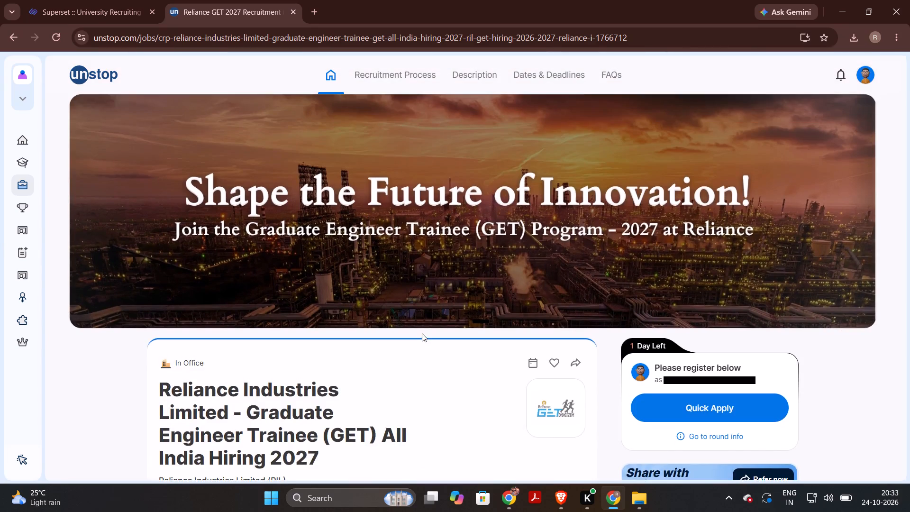
scroll(437, 319, "up", 5)
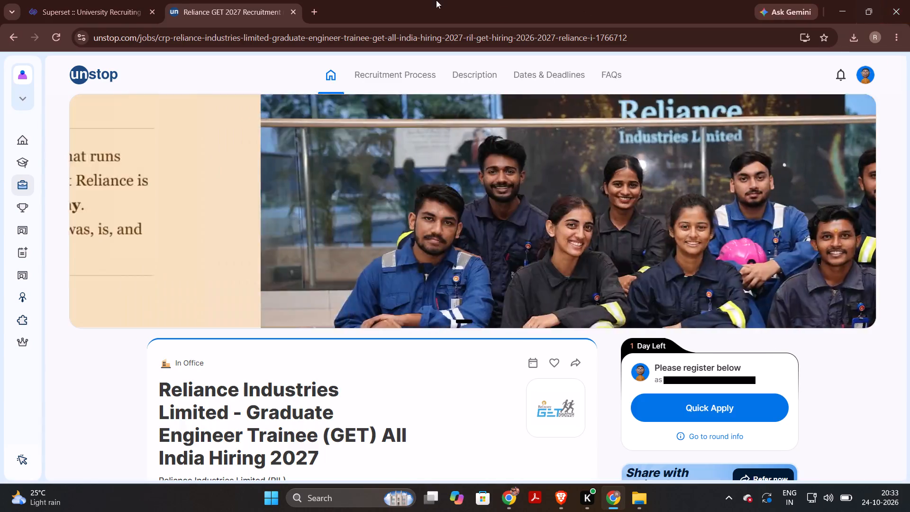
Close the Unstop tab to return to the Superset Home feed.
left_click(294, 12)
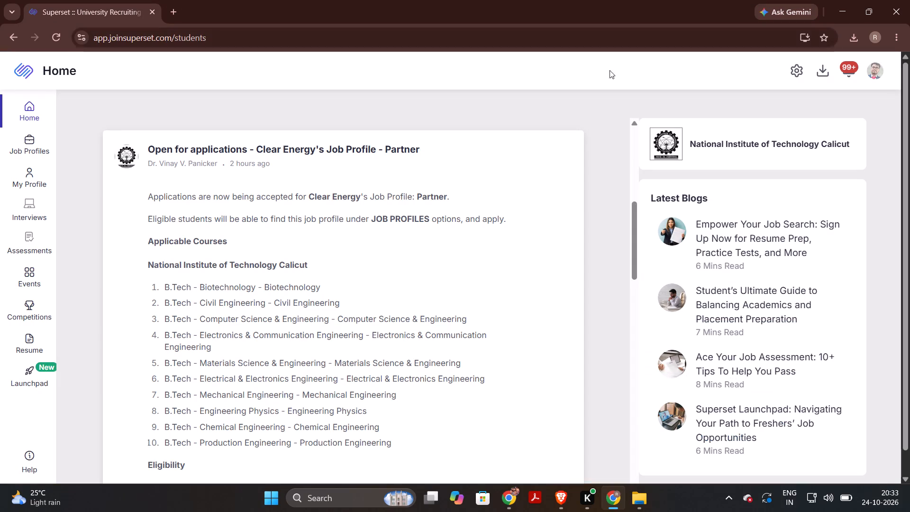